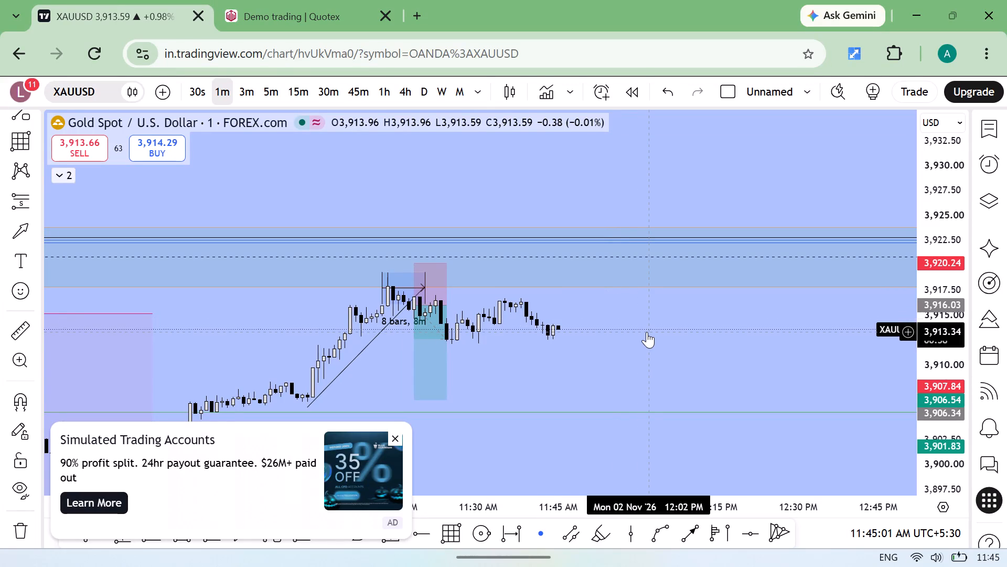
Dismiss the advertisement covering the chart.
click(391, 437)
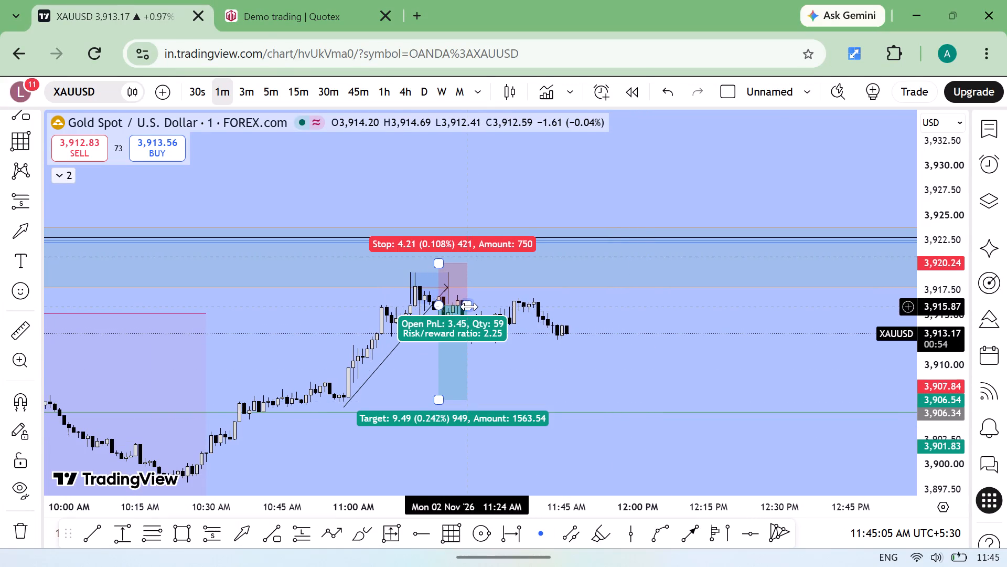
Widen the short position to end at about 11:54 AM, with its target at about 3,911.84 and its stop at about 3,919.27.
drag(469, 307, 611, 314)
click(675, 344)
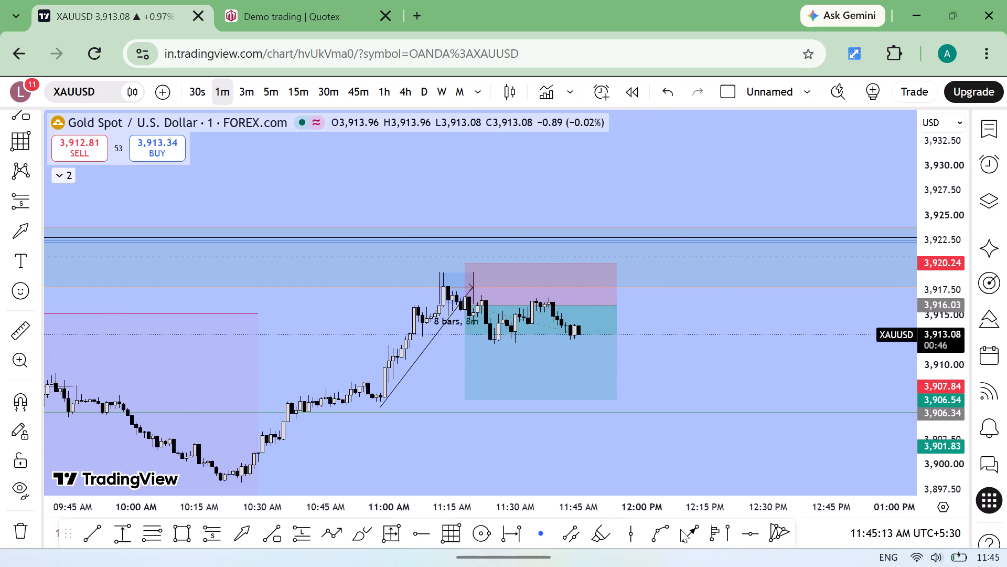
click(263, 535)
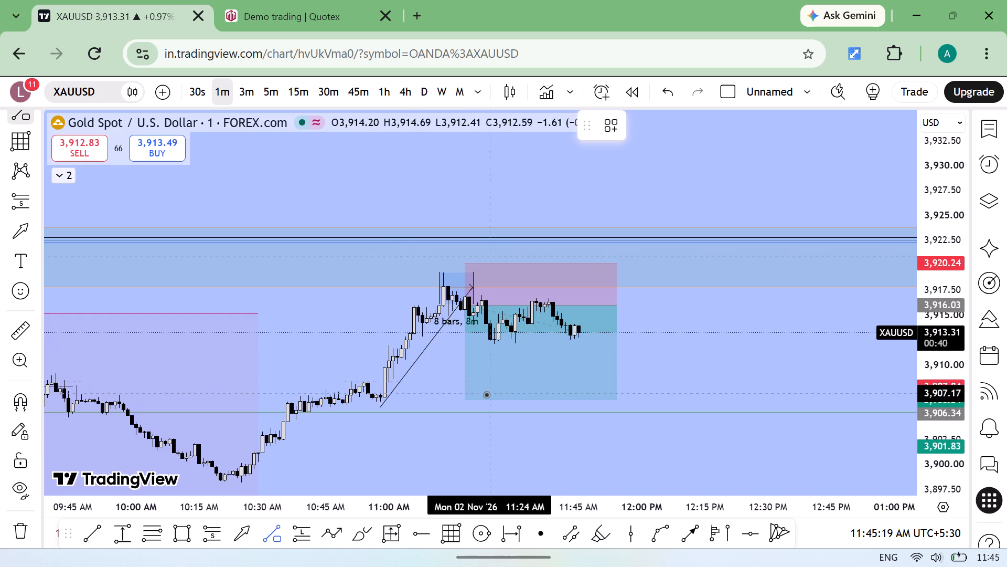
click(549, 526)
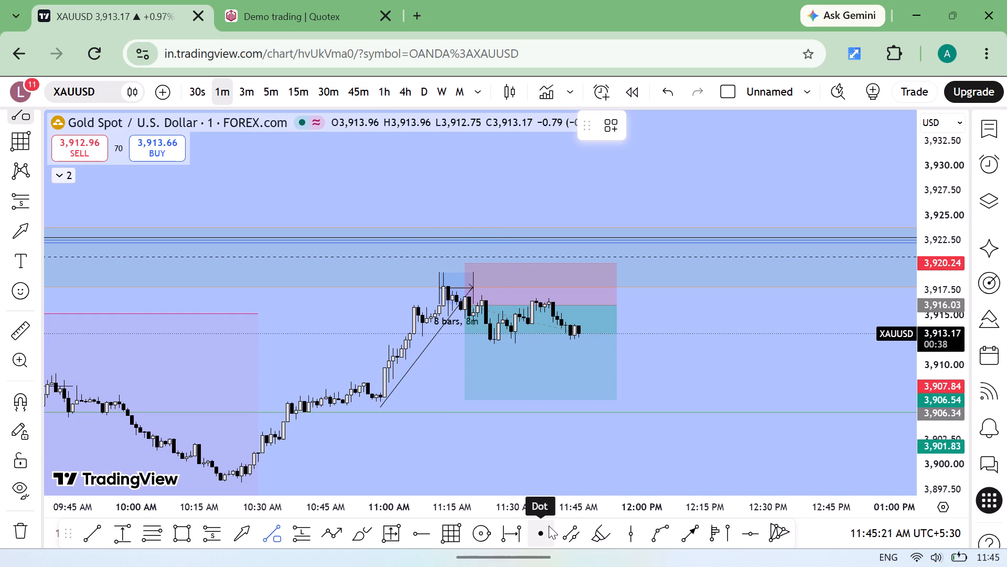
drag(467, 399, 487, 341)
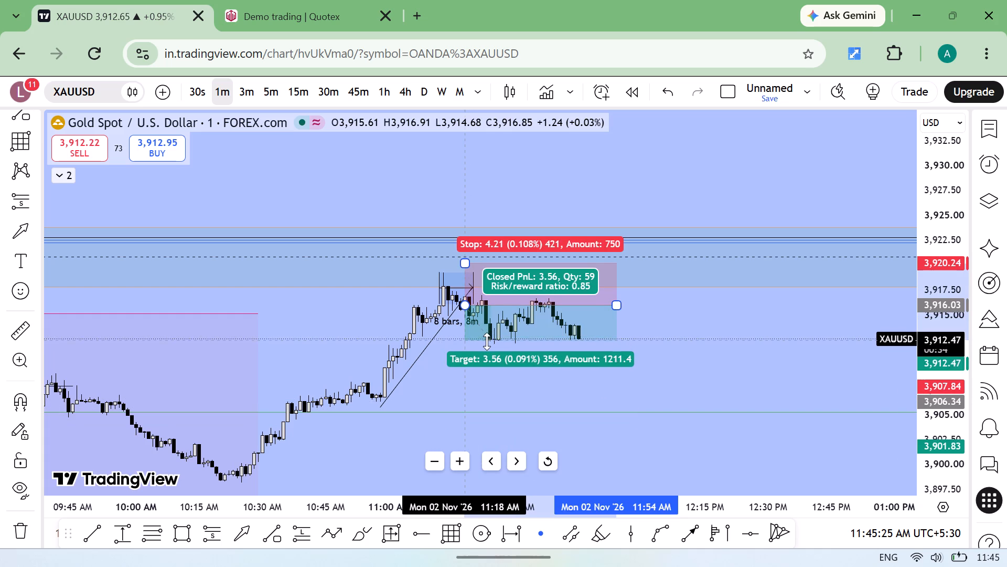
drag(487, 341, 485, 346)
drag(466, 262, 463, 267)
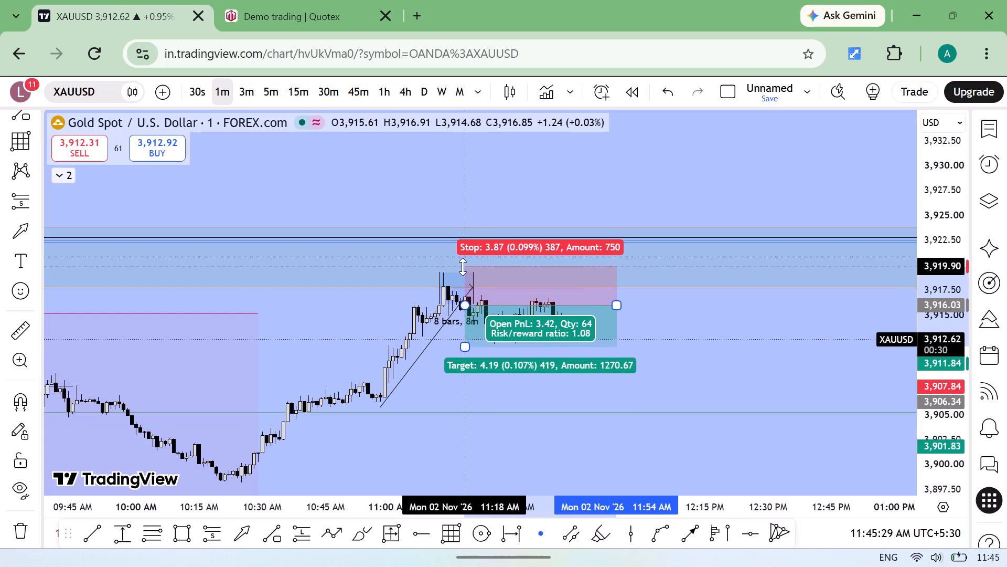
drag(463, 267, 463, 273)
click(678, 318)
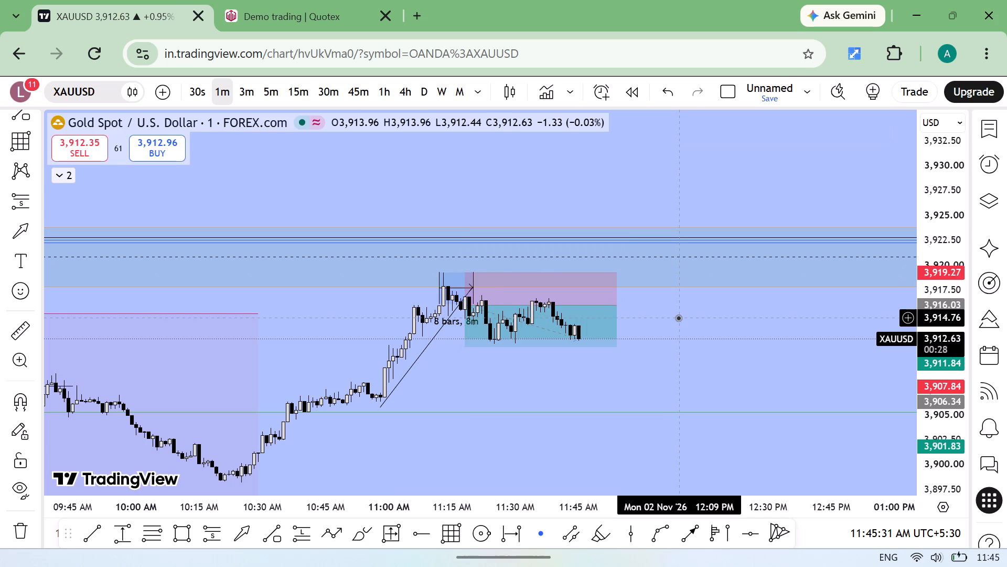
Delete the short position and the rising trend line from the 1-minute gold chart.
click(601, 325)
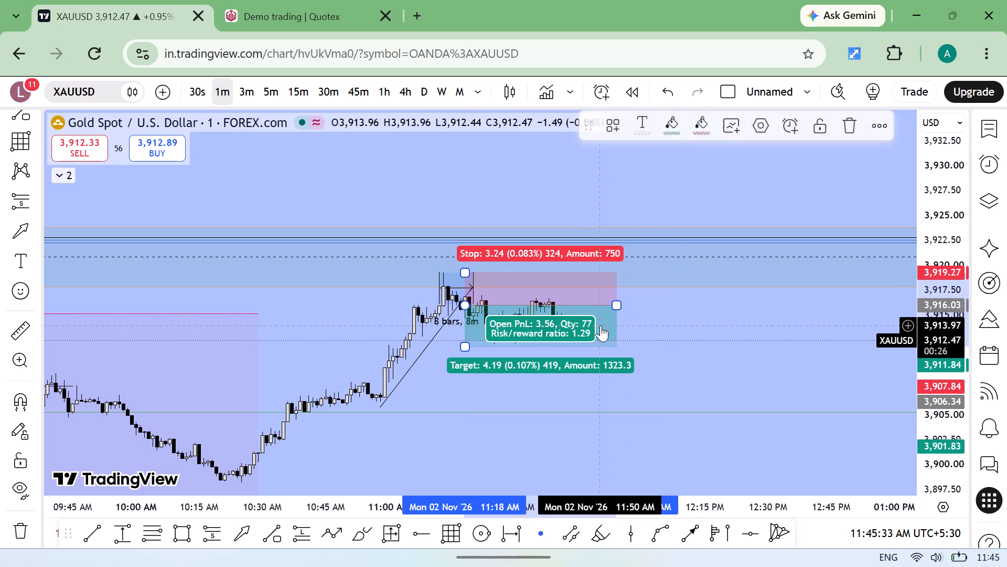
key(ctrl+x)
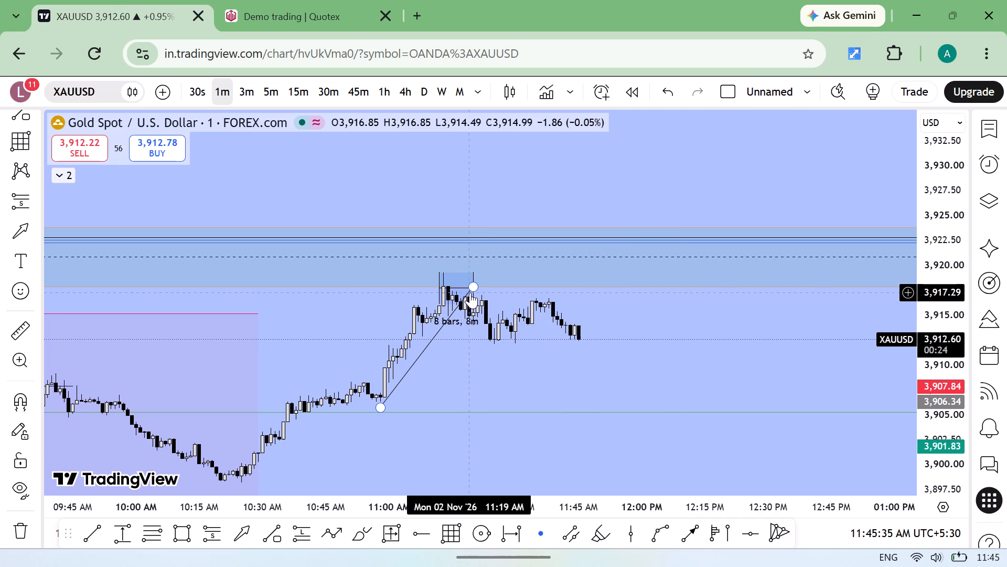
click(470, 292)
key(ctrl+x)
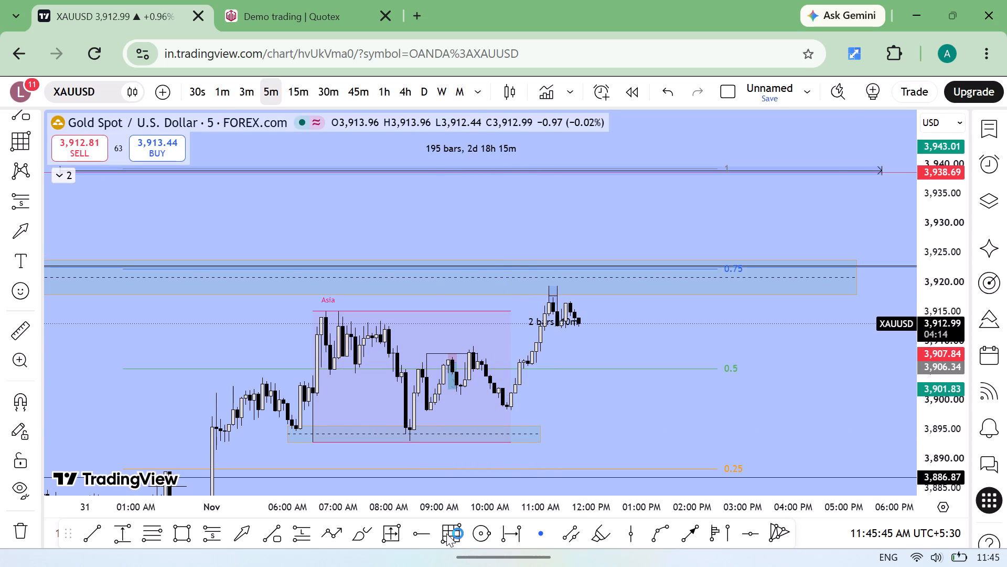
On the 5-minute chart, draw a date range of about 34 bars from the 30 Oct 08:20 PM swing high to about 11:10 PM.
click(505, 539)
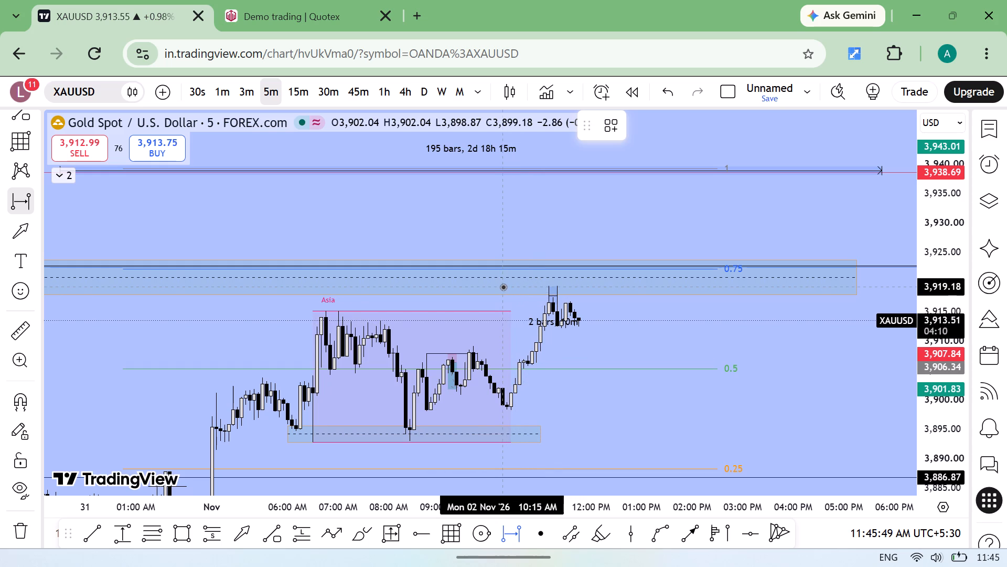
scroll(503, 287, right, 4)
scroll(503, 287, left, 1)
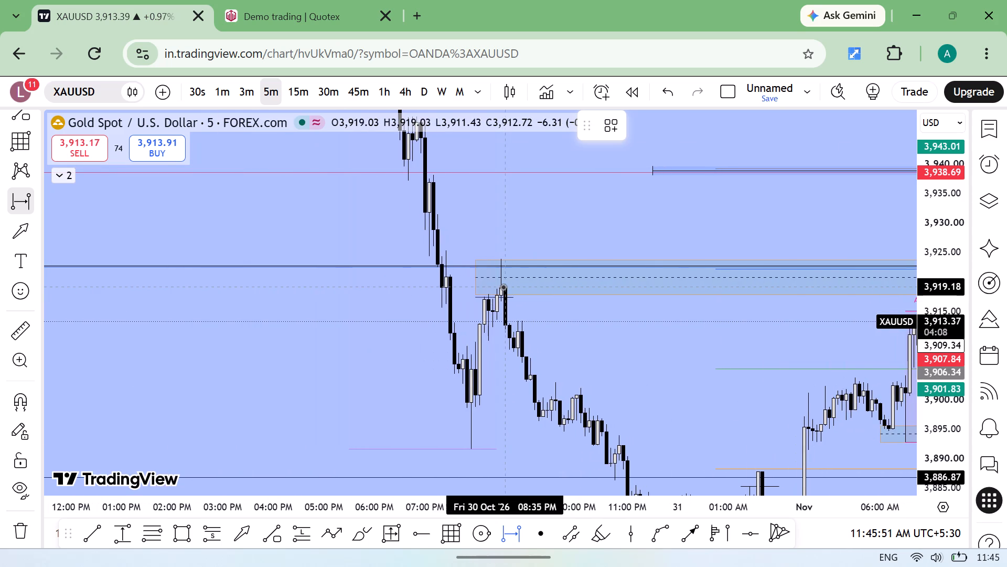
drag(495, 258, 563, 334)
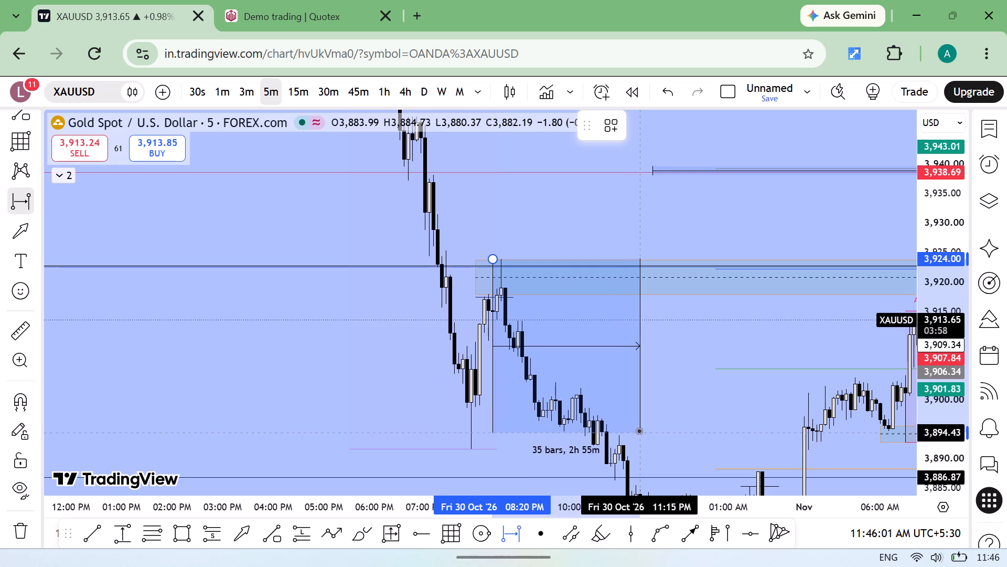
click(638, 432)
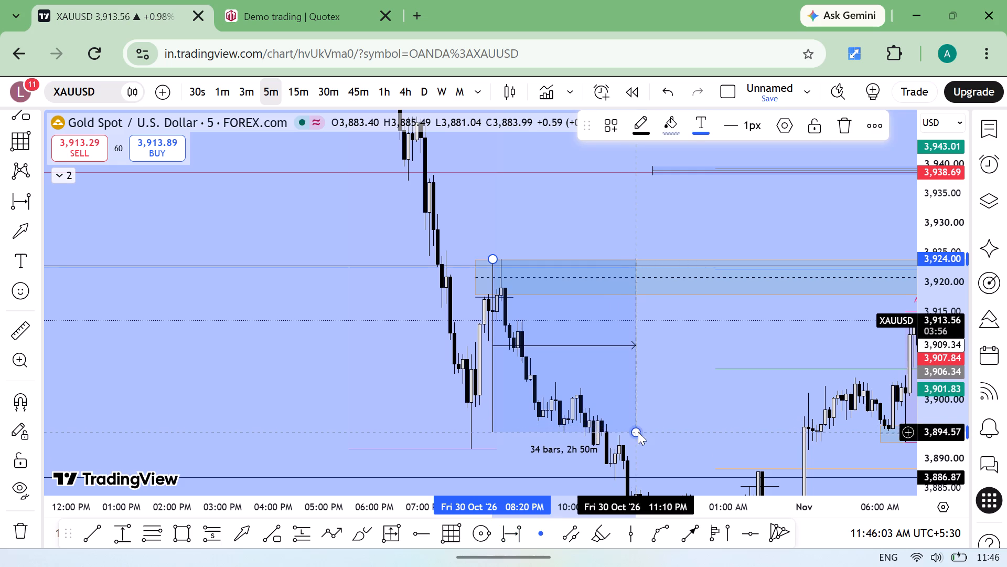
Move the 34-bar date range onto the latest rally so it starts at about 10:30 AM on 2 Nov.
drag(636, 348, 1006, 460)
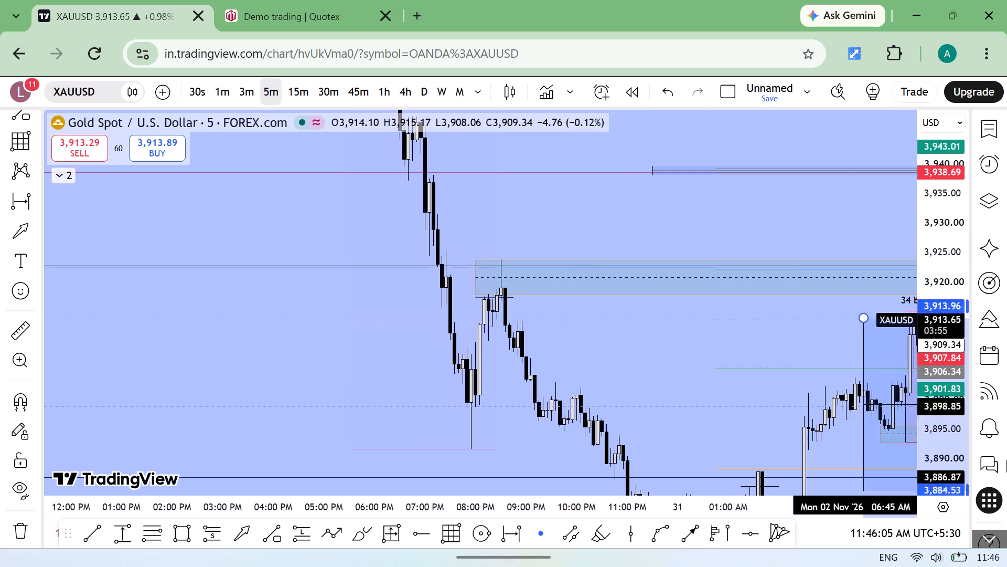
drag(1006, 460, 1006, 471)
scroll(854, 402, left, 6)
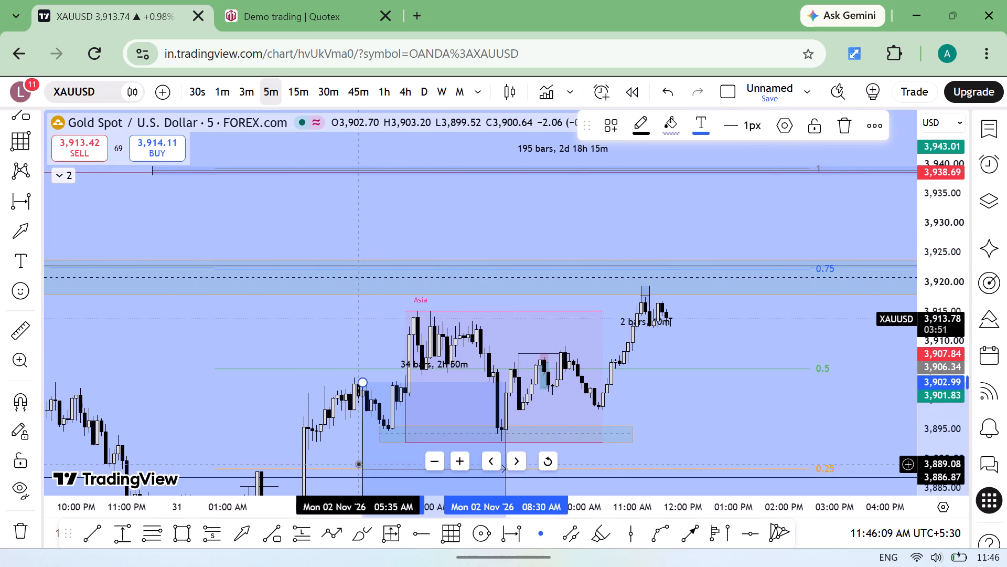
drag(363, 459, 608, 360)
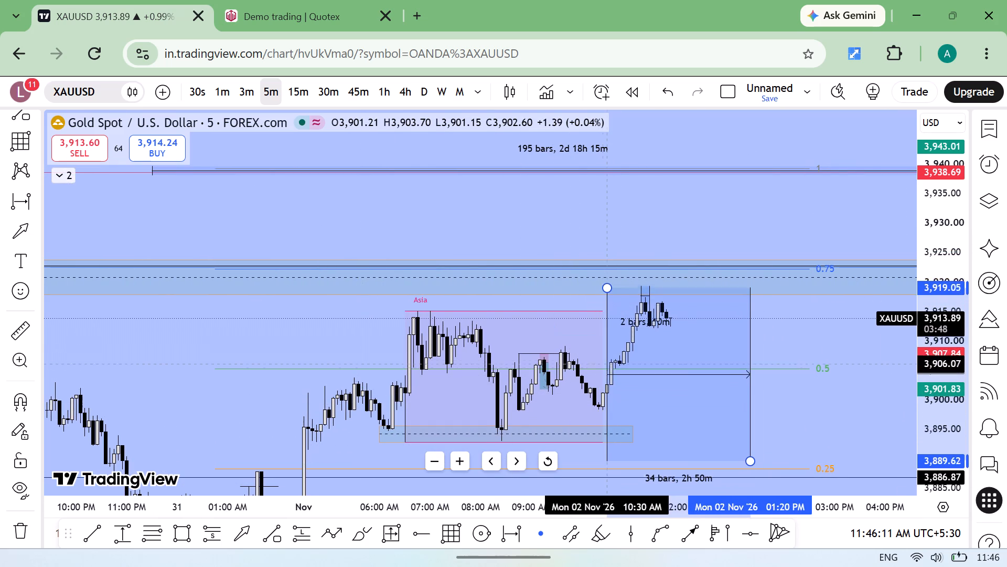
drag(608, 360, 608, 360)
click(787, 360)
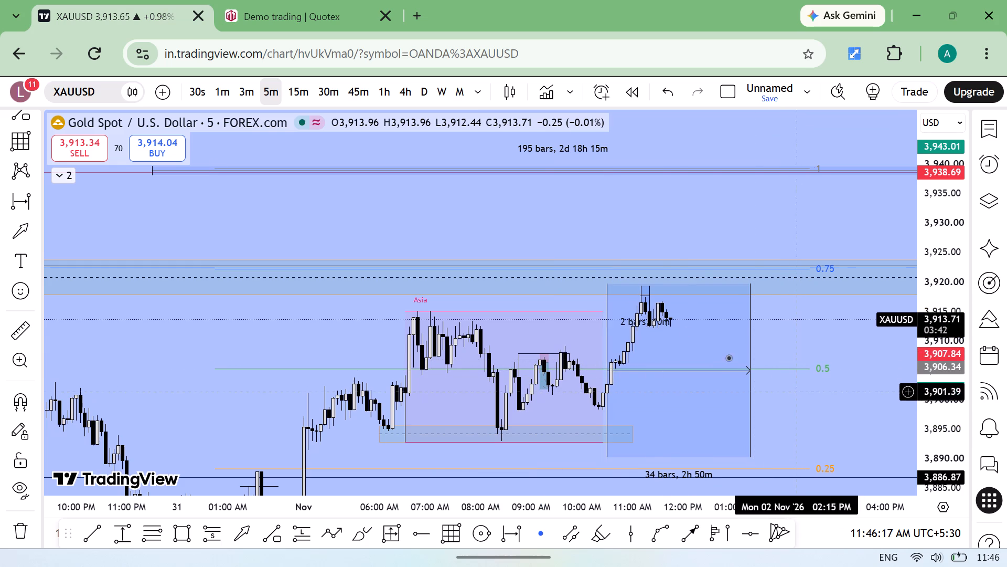
Delete the small two-bar date range at the latest swing high.
click(648, 301)
key(ctrl+x)
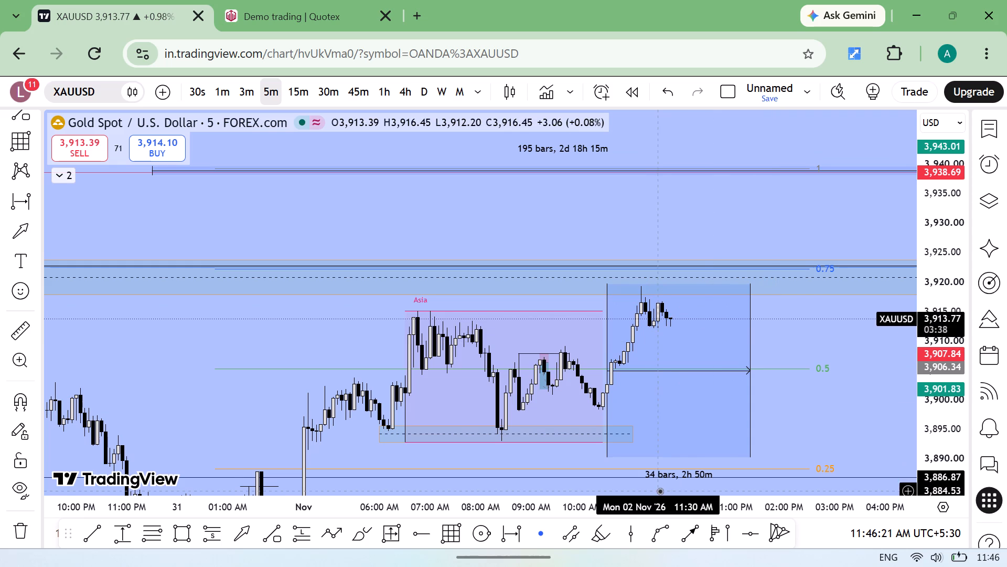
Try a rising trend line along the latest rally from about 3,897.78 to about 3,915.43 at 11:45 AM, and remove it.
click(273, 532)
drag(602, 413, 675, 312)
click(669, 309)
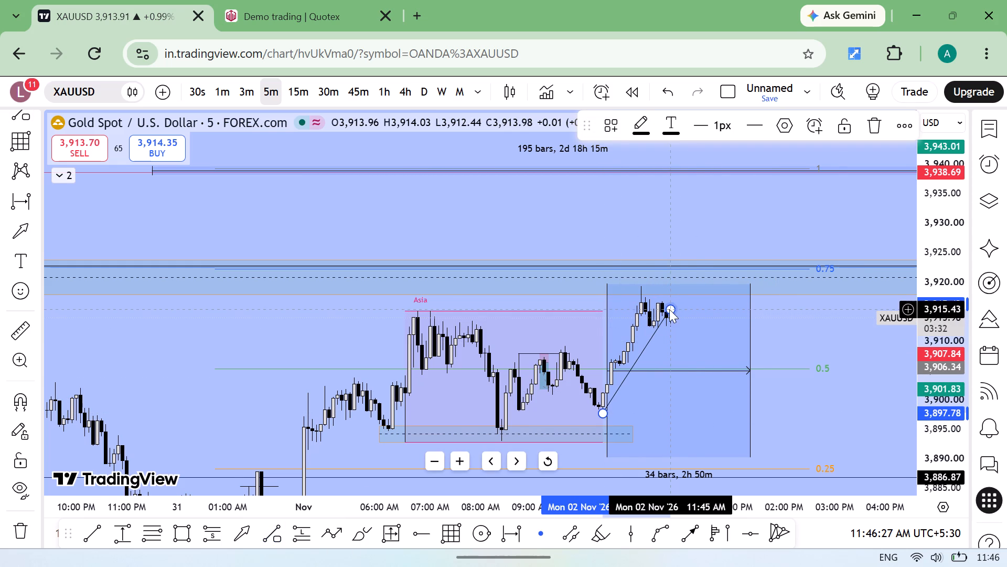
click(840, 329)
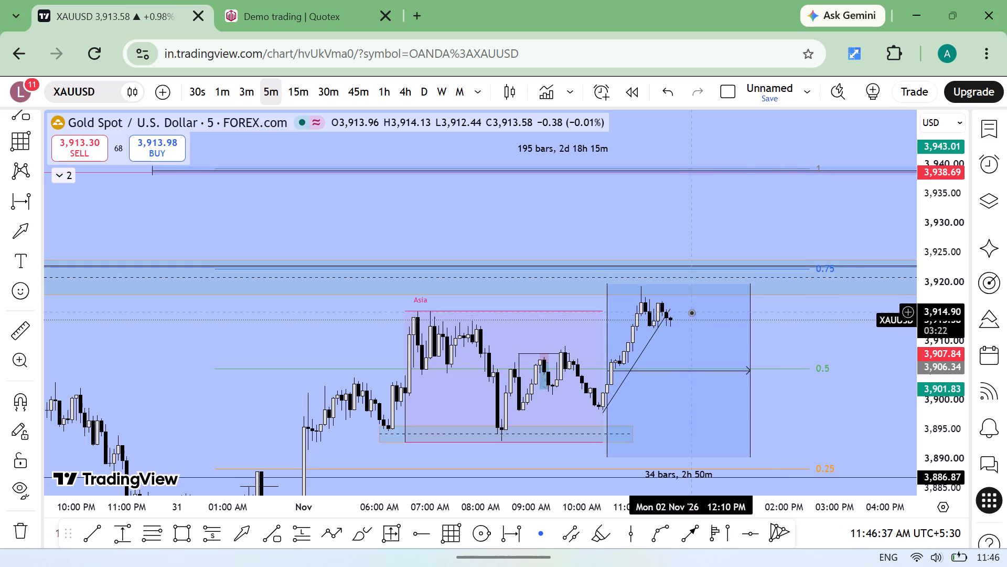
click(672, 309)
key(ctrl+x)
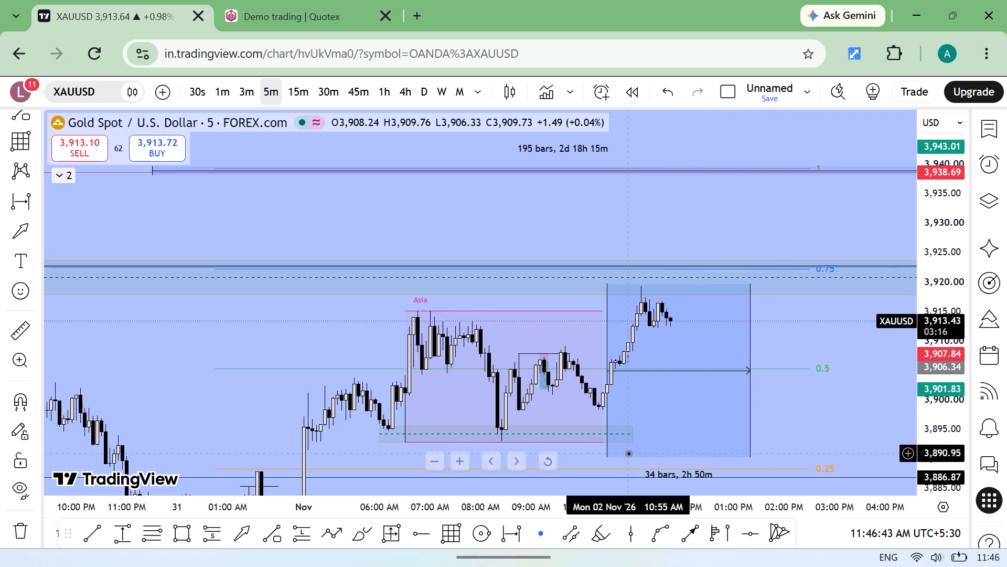
Draw a Gann box over the latest rally from about 3,916.64 at 11:00 AM to about 3,898.58 at 01:30 PM.
click(443, 531)
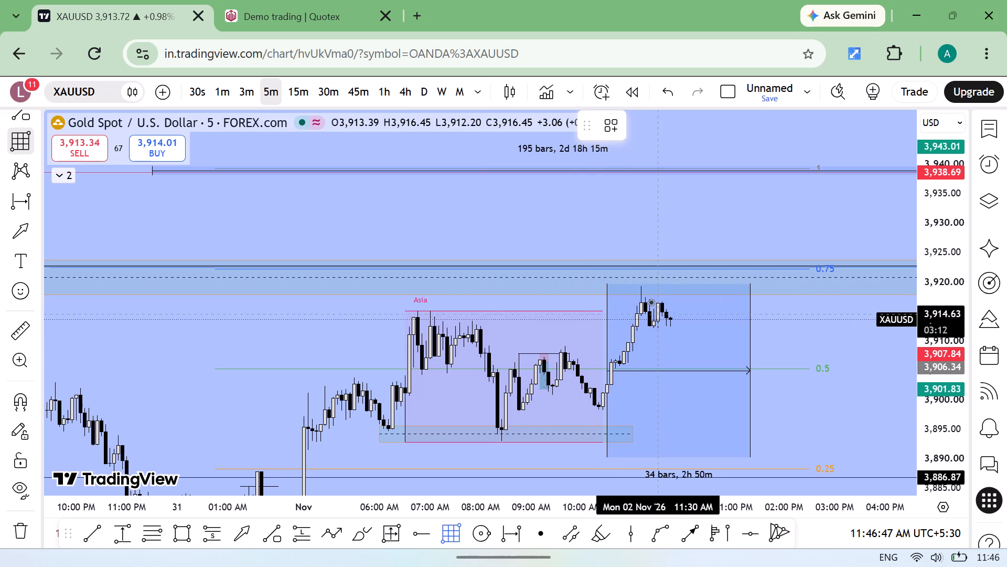
drag(634, 302, 695, 376)
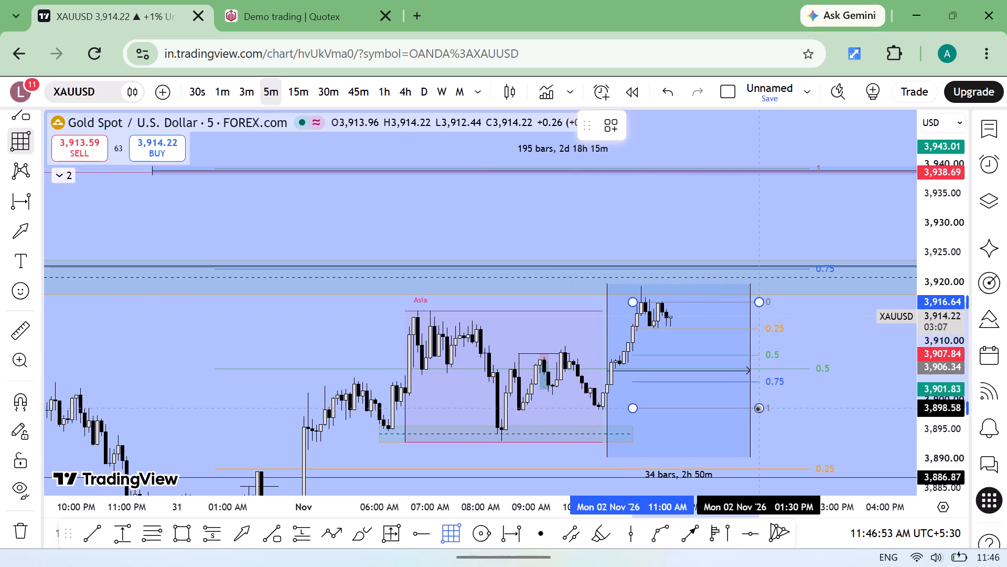
click(757, 408)
click(804, 405)
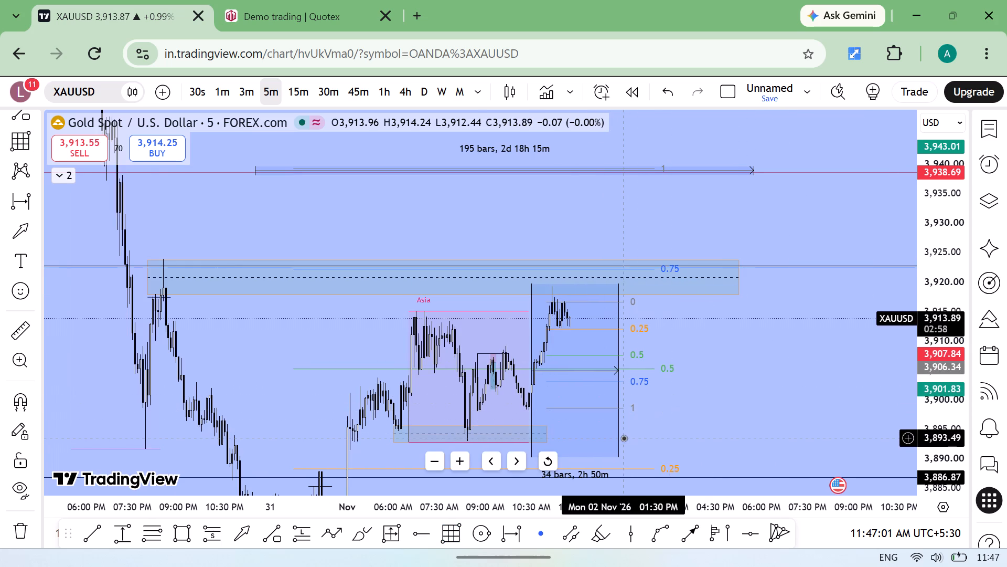
Move the 34-bar date range back to the 30 Oct 08:20 PM swing high and extend it to about 38 bars.
drag(619, 435, 399, 411)
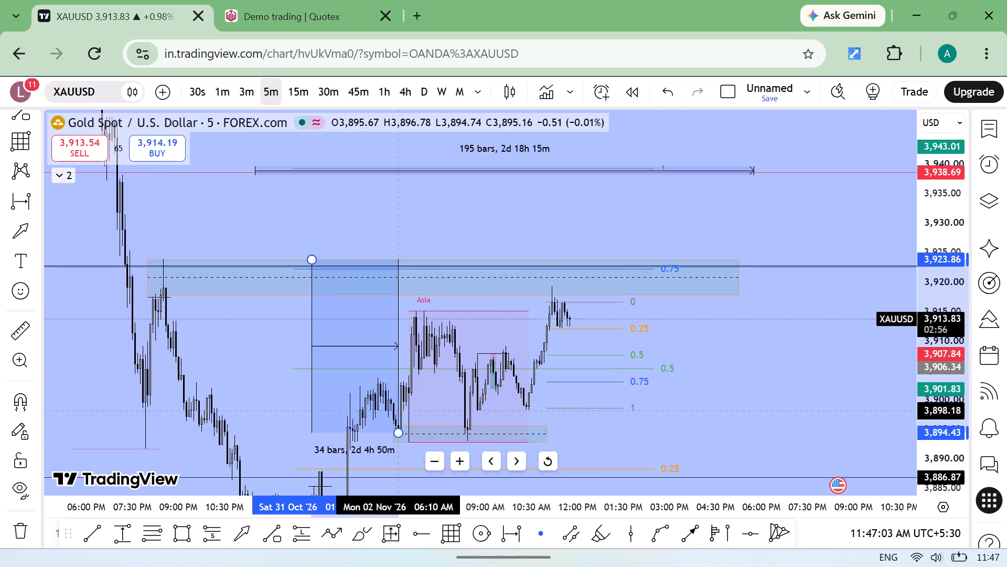
drag(399, 411, 243, 424)
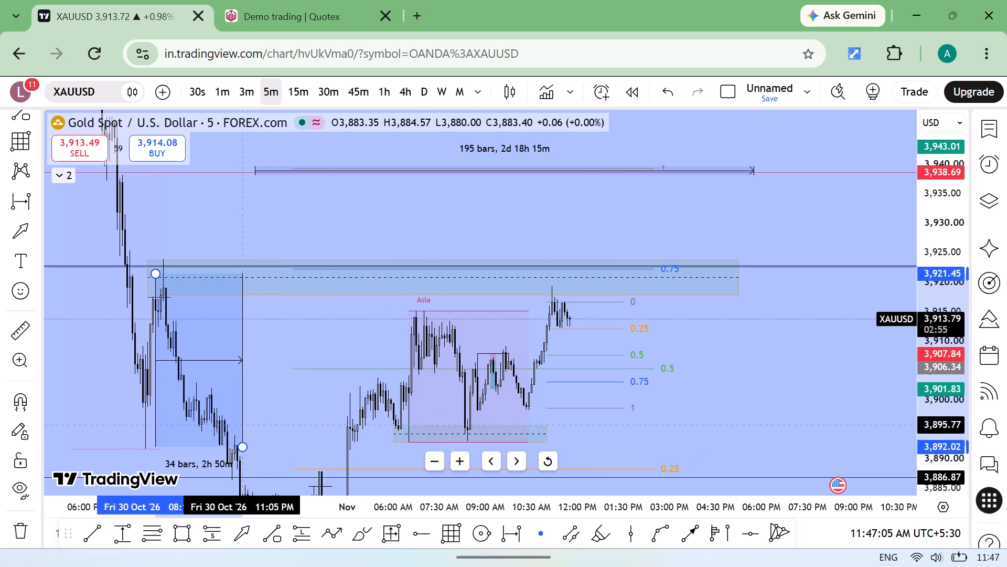
drag(243, 424, 244, 412)
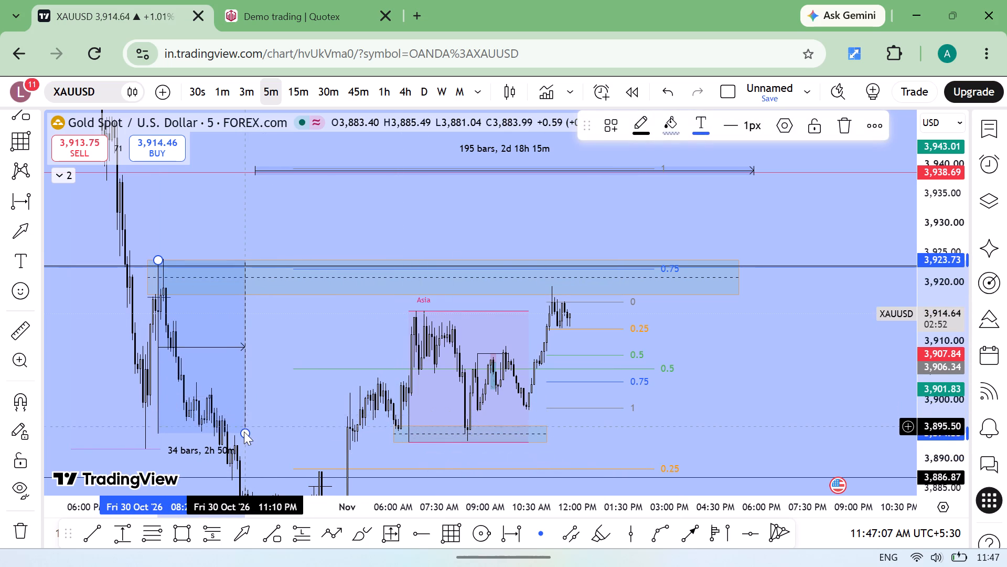
drag(244, 434, 253, 425)
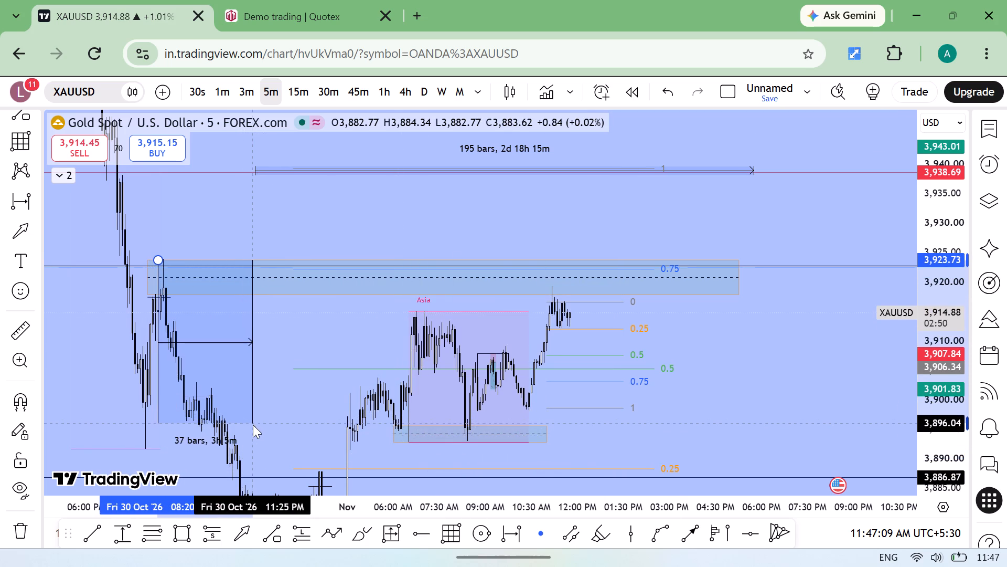
drag(253, 425, 255, 423)
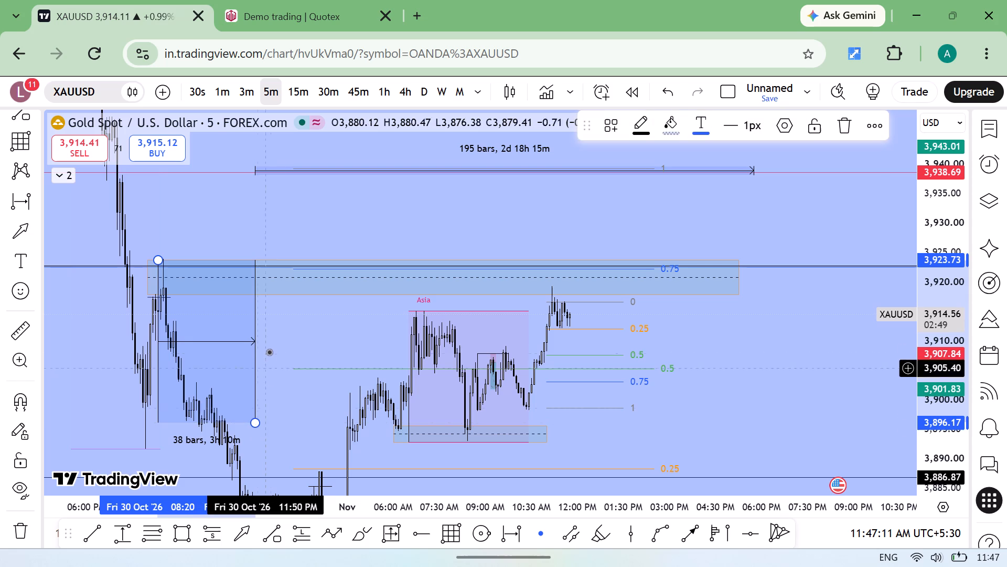
Move the 38-bar date range onto the latest rally so it spans about 10:45 AM to 01:55 PM on 2 Nov.
drag(254, 343, 507, 360)
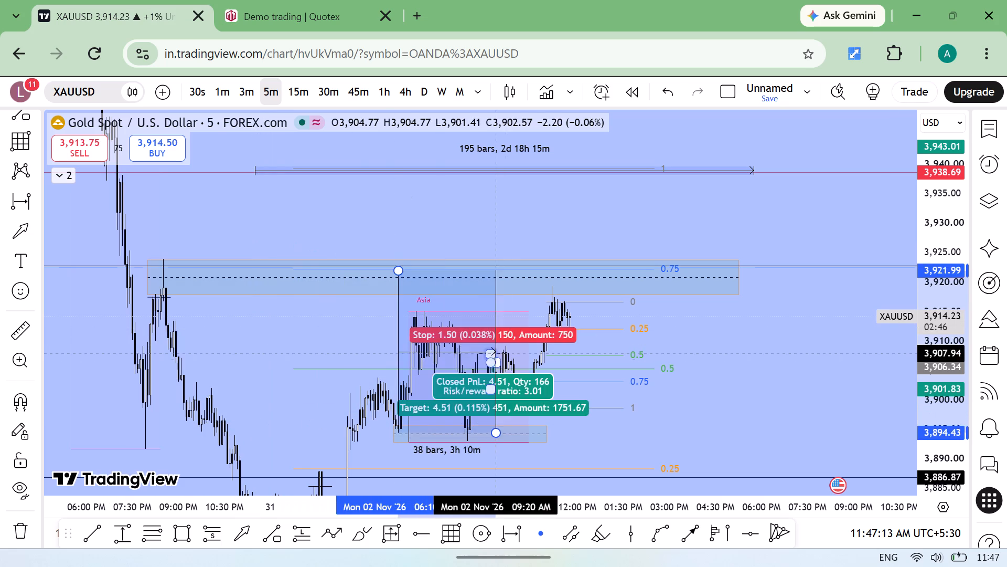
drag(507, 360, 583, 428)
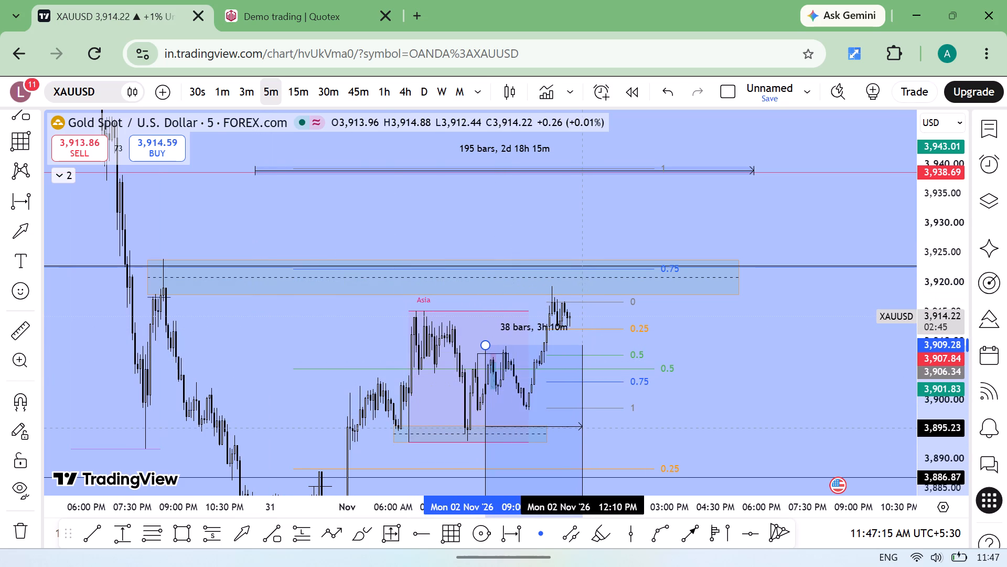
drag(583, 428, 543, 434)
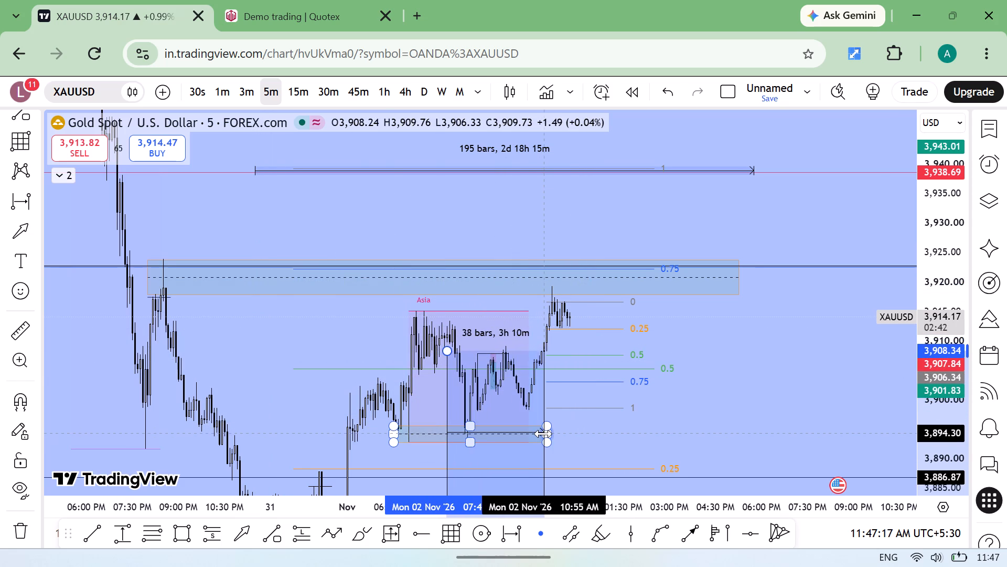
drag(543, 434, 636, 368)
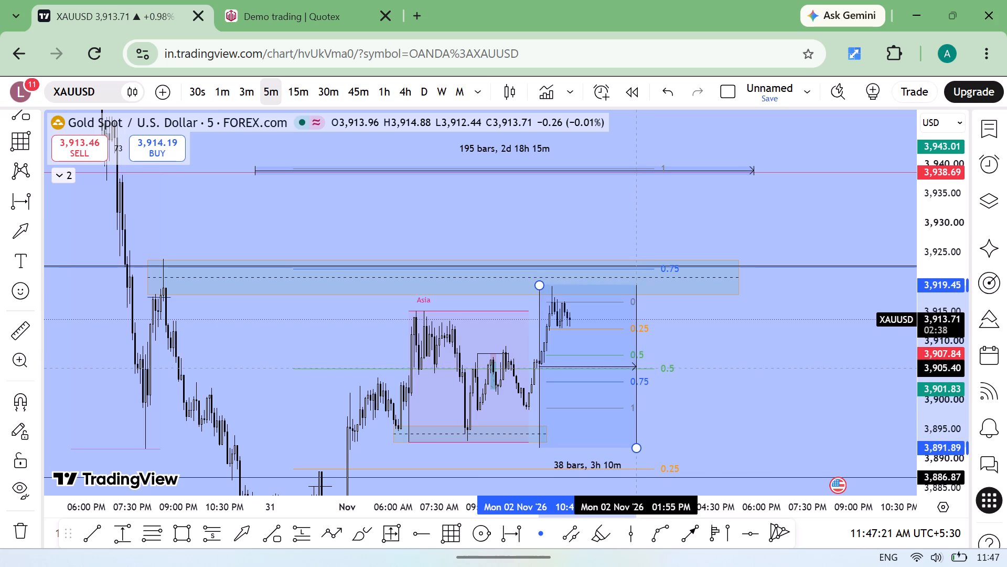
drag(636, 368, 636, 369)
click(731, 354)
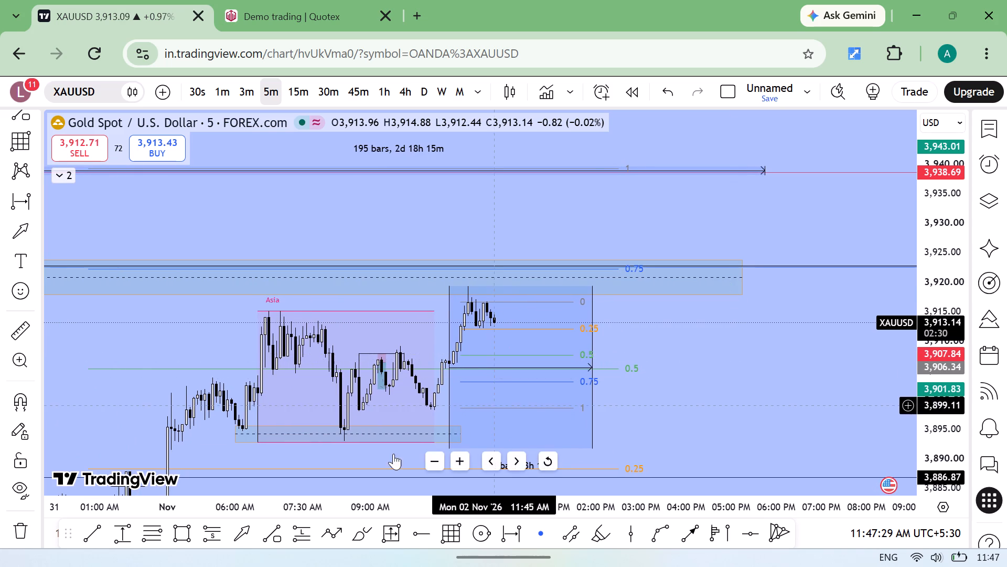
Draw a date range of 24 bars (2h) starting at the 2 Nov 09:35 AM swing high, across the dip that follows.
click(509, 531)
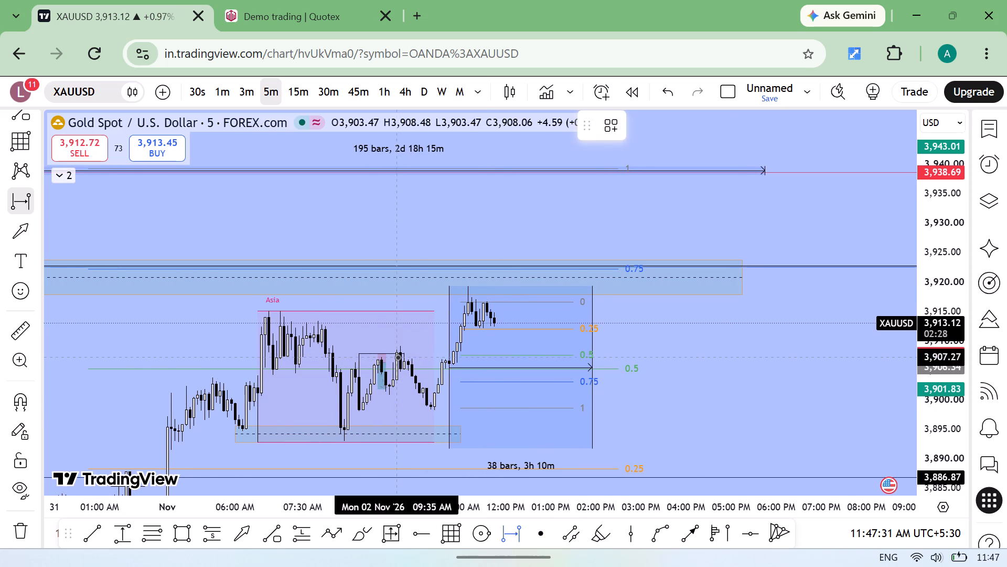
drag(398, 345, 473, 404)
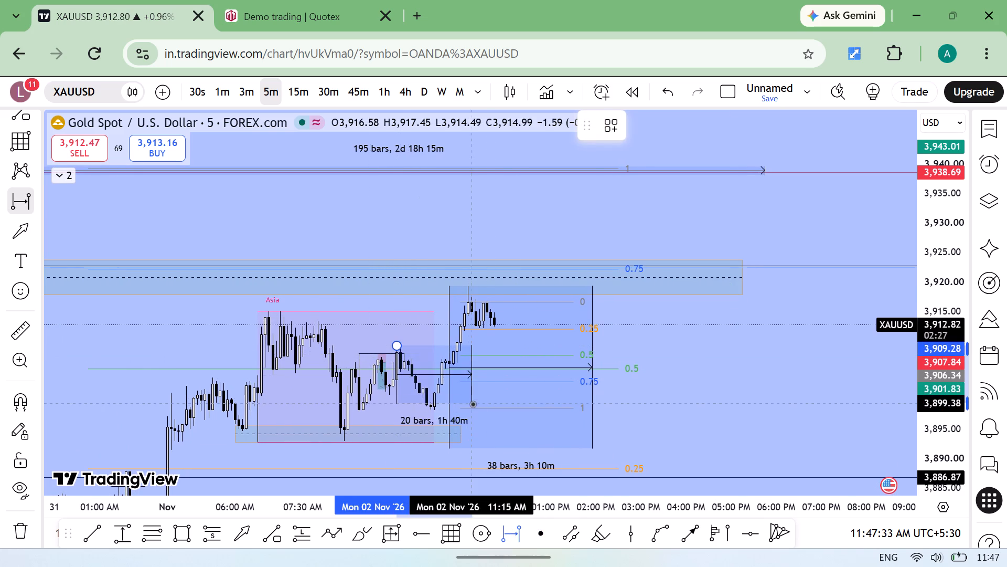
click(486, 410)
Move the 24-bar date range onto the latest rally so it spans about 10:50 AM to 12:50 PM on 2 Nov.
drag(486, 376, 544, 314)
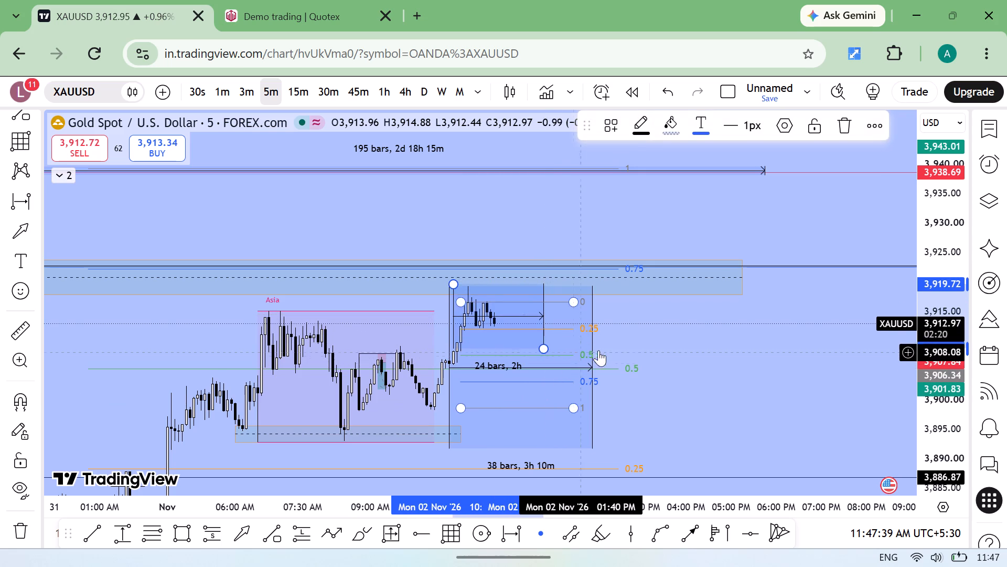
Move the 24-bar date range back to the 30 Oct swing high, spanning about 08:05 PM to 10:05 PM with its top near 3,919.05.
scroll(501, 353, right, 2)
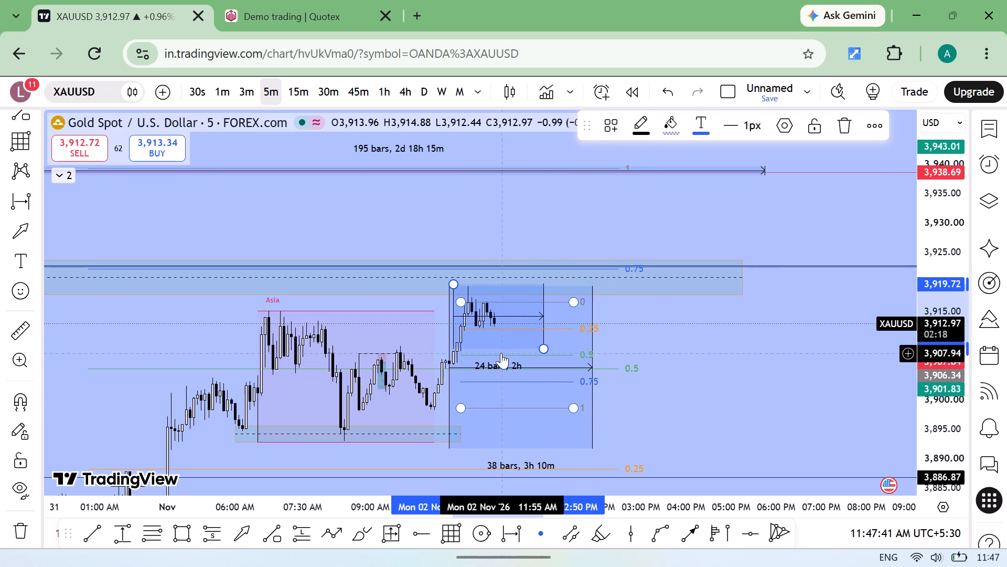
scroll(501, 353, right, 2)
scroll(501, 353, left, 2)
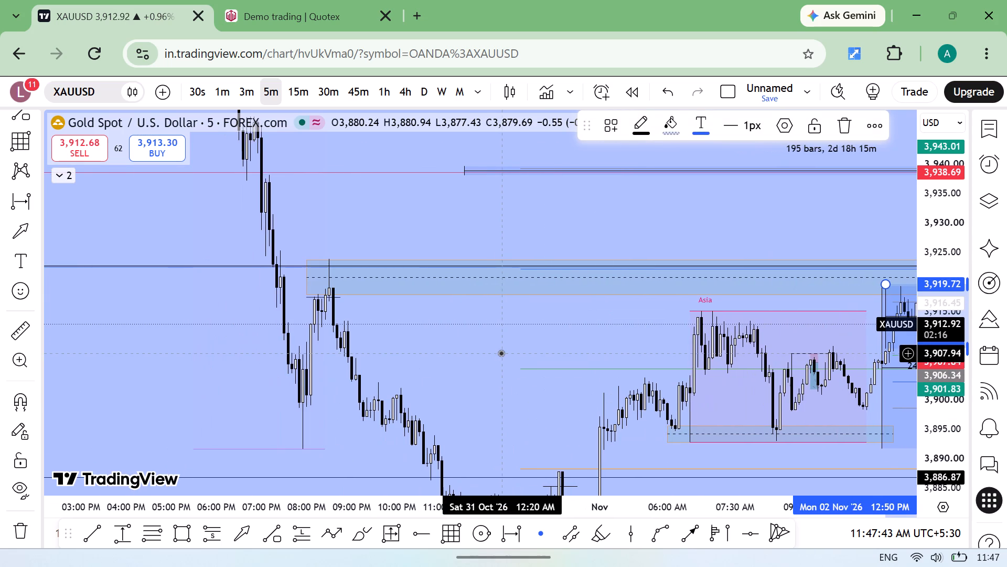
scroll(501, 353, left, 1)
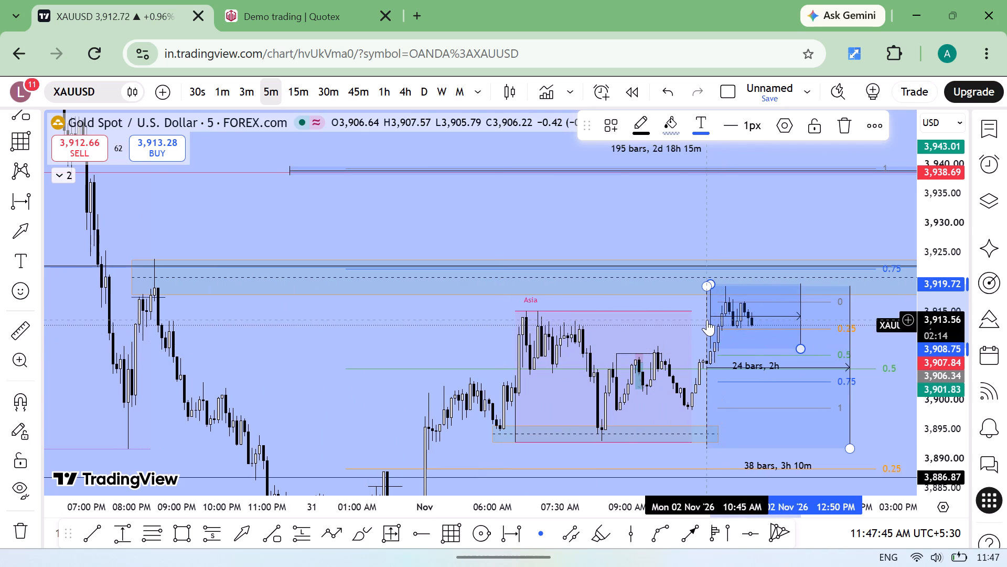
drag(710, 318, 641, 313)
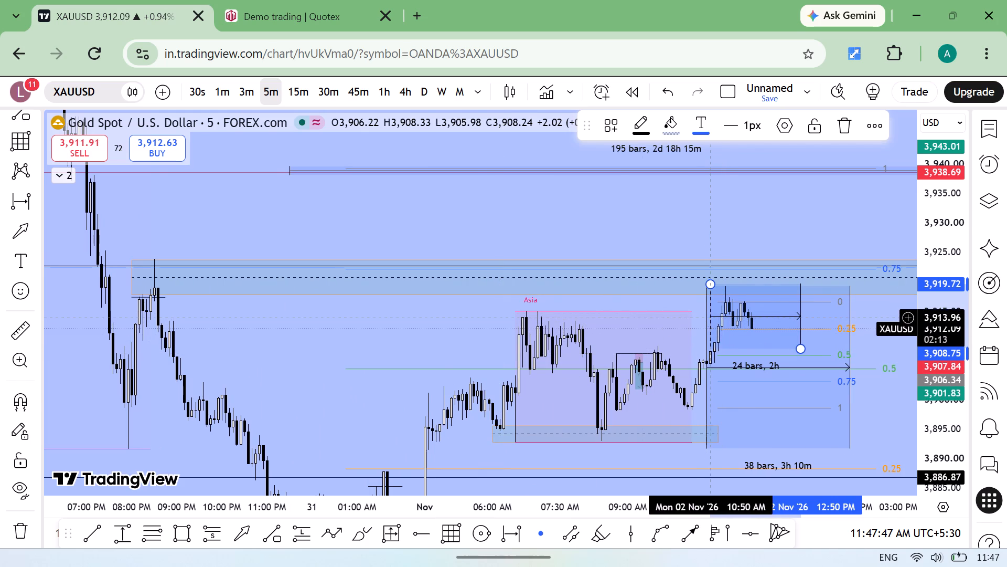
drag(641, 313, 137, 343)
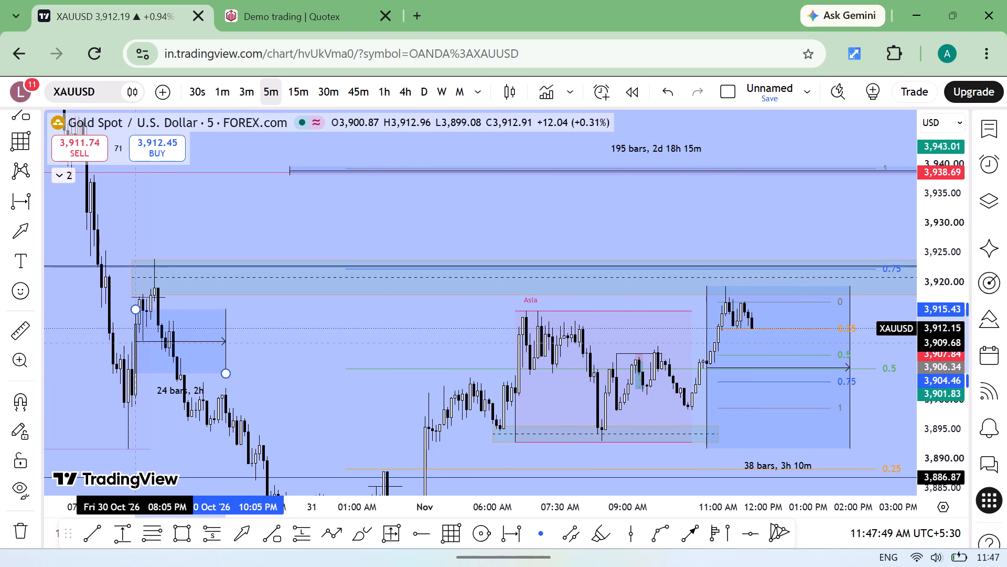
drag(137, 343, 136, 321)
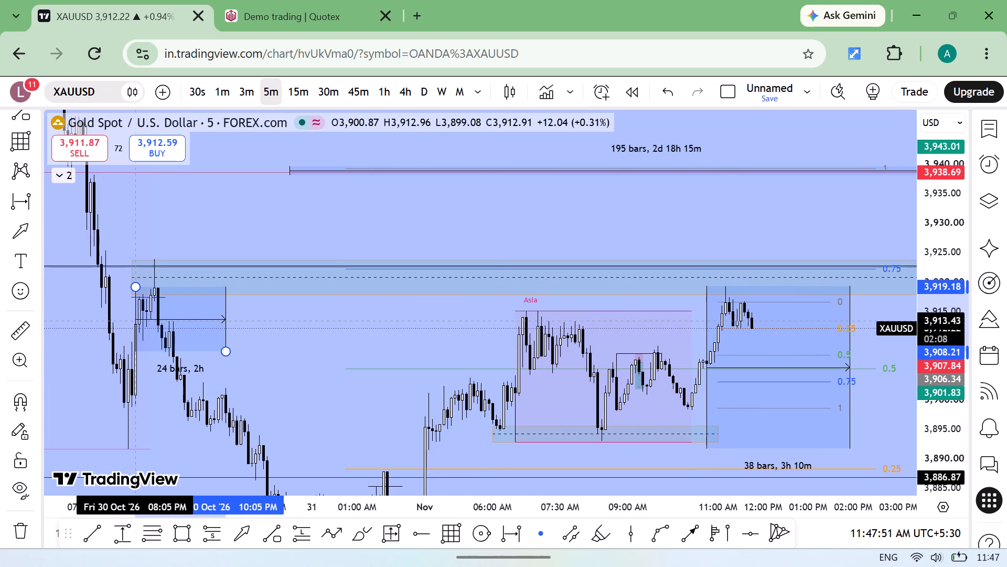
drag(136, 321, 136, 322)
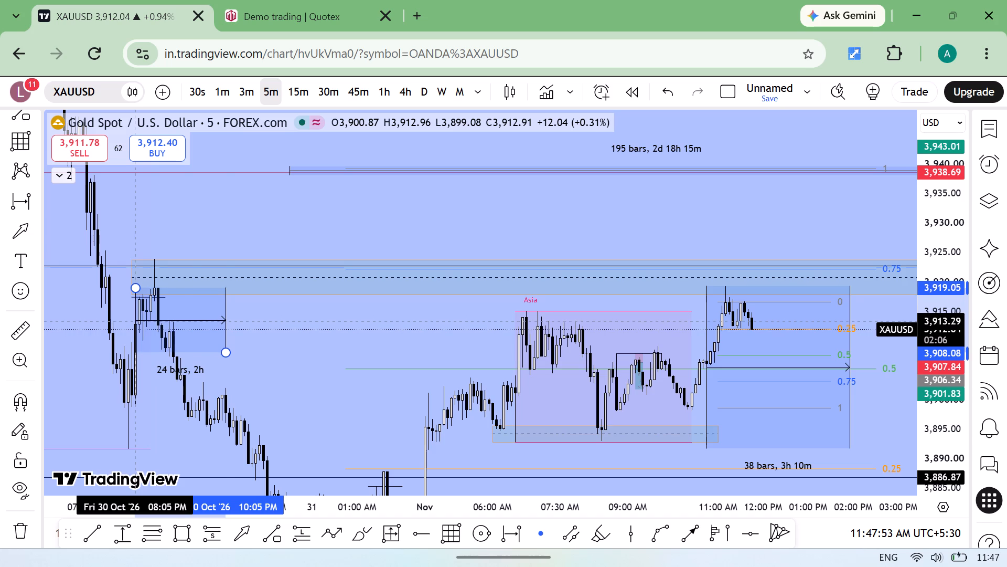
Move the 24-bar date range onto the latest rally so it spans about 11:05 AM to 01:05 PM on 2 Nov, and deselect it.
drag(136, 322, 698, 338)
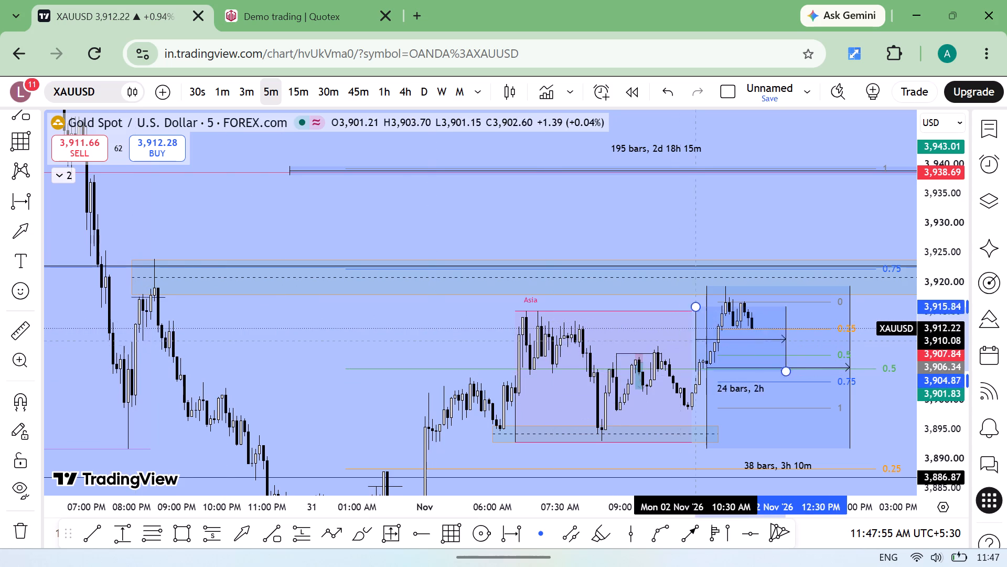
drag(698, 338, 720, 319)
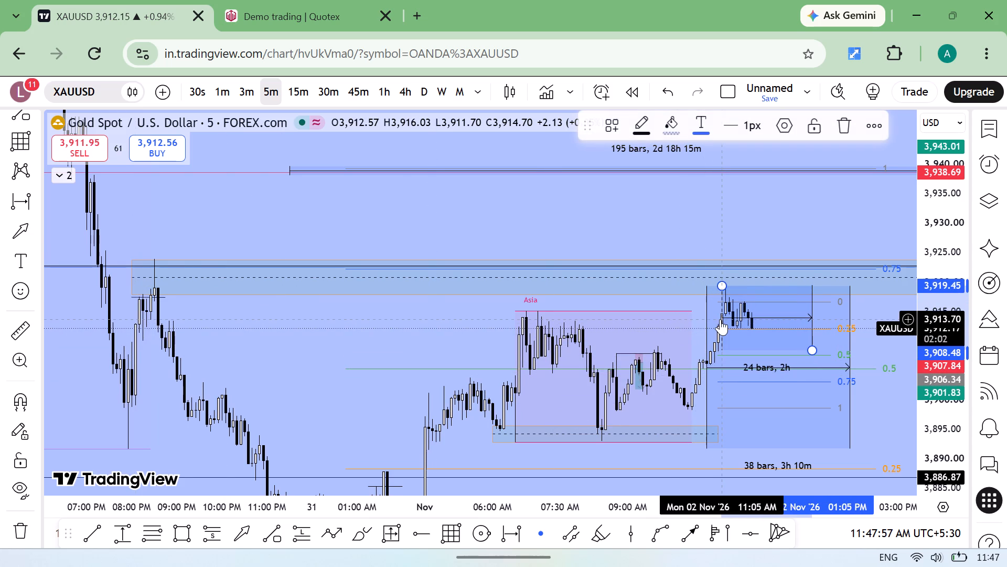
click(472, 234)
scroll(601, 234, left, 2)
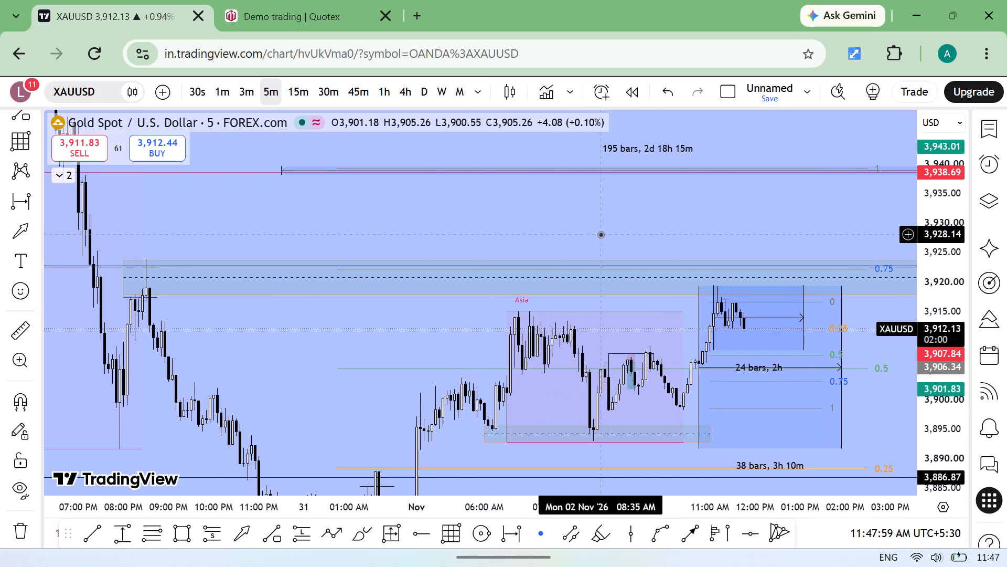
scroll(601, 234, left, 1)
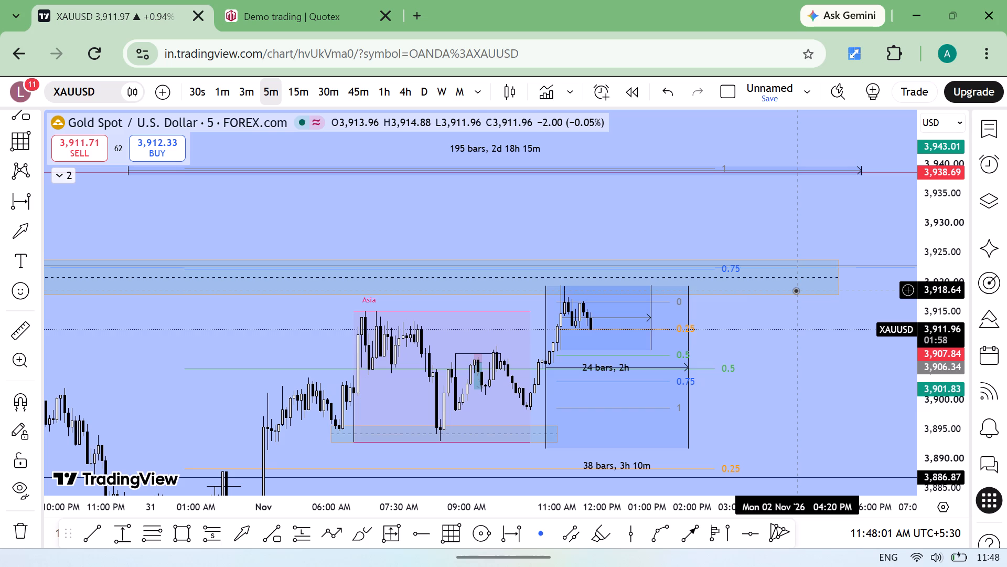
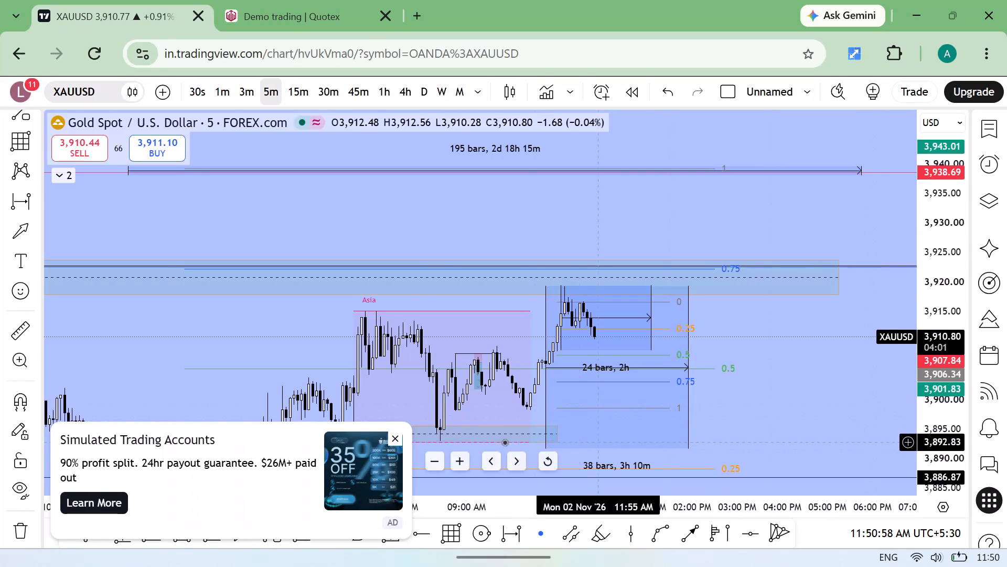
Dismiss the trading-accounts advertisement covering the chart.
click(397, 434)
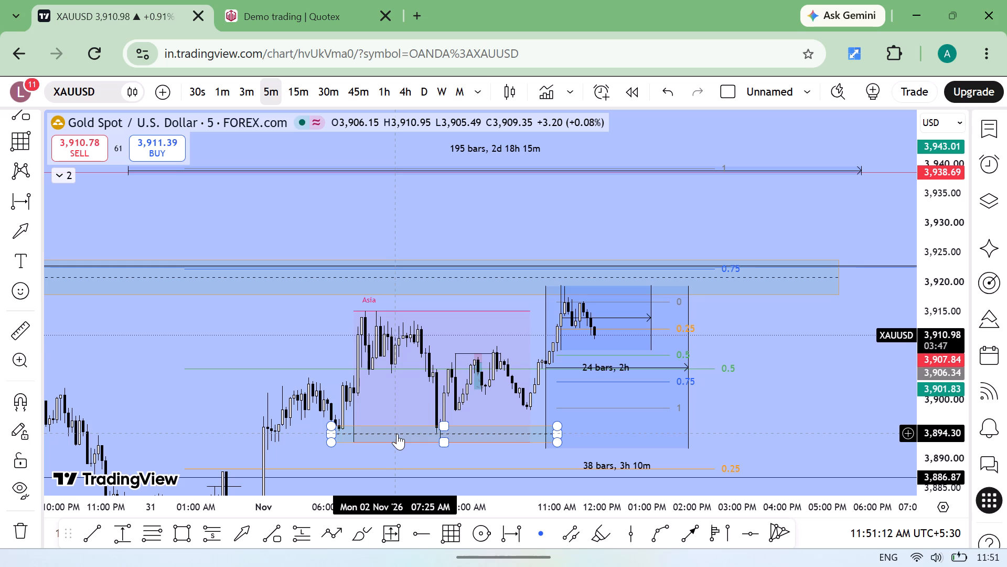
Switch to the Quotex demo and examine the EUR/JPY, EUR/USD, USD/JPY, EUR/GBP and AUD/JPY charts in turn.
click(283, 0)
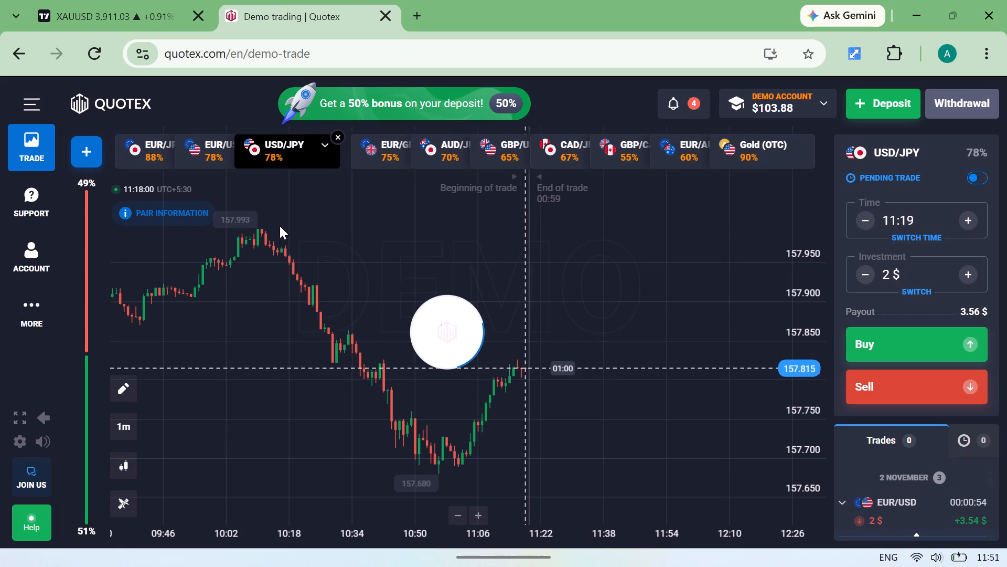
click(151, 158)
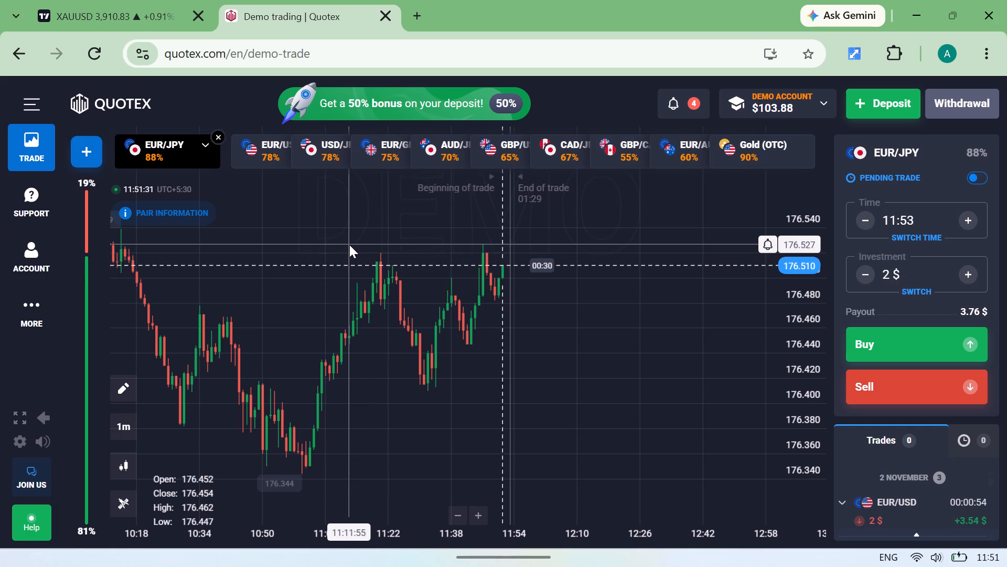
click(240, 163)
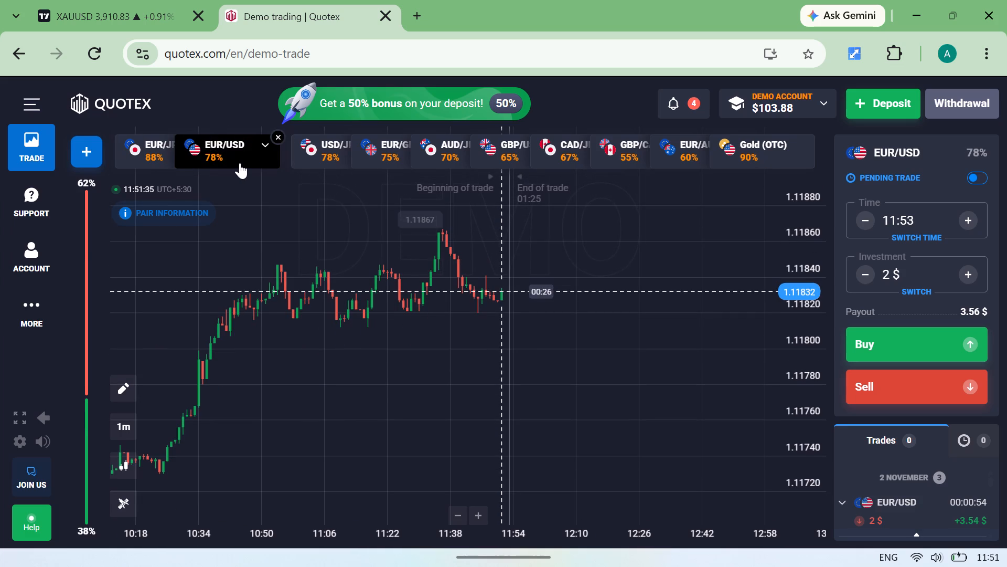
click(326, 155)
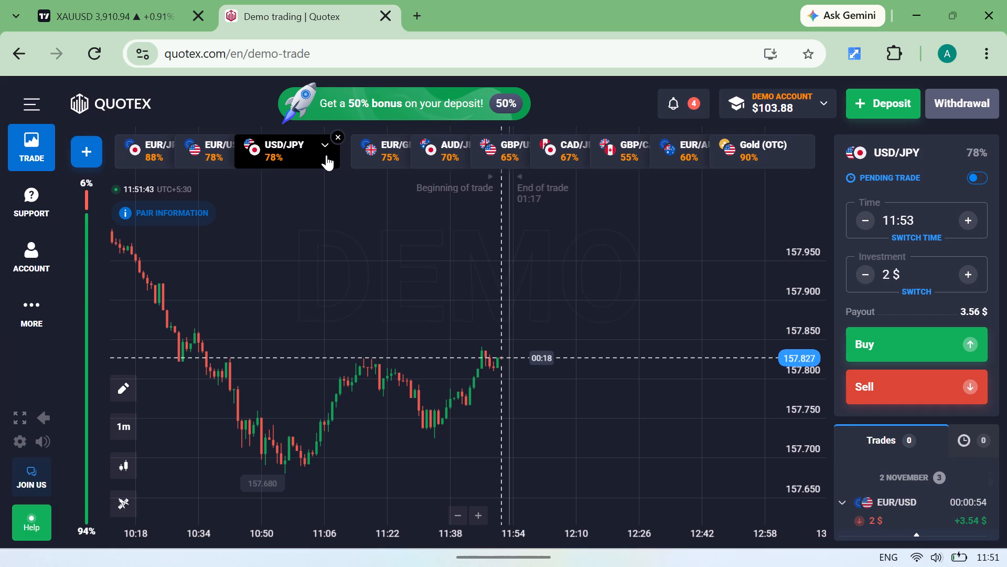
click(378, 155)
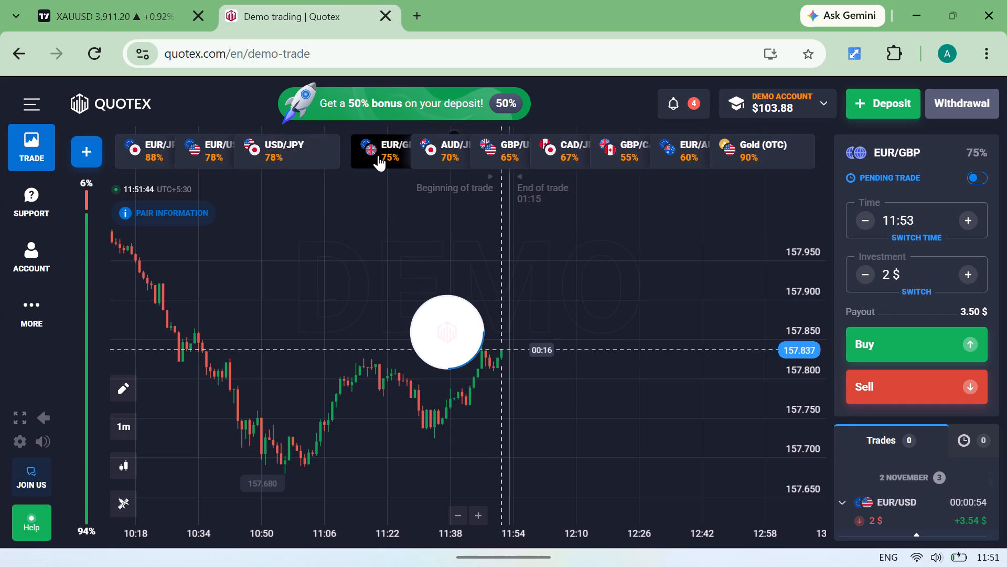
click(433, 151)
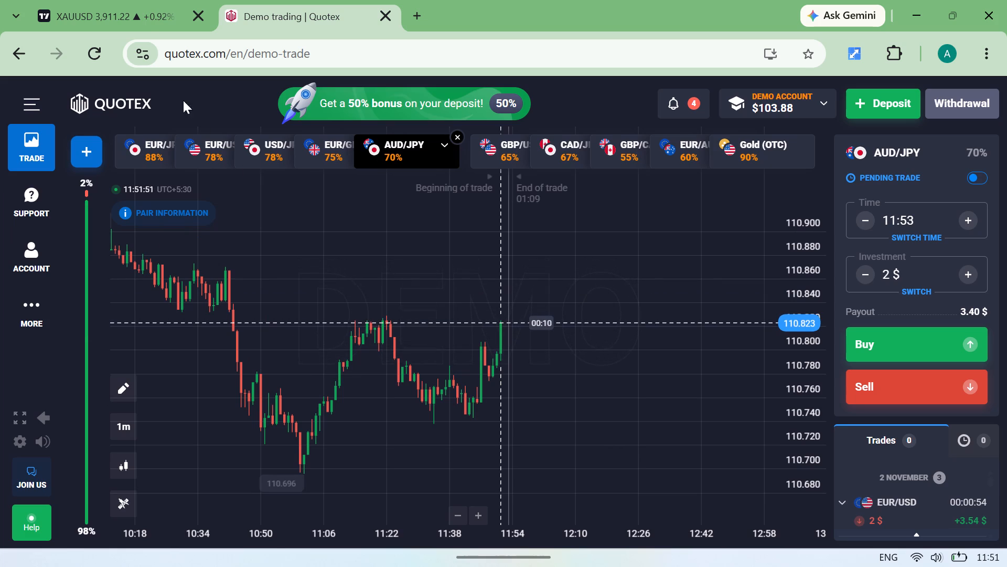
Duplicate the TradingView XAUUSD chart in a new browser tab, replacing the first duplicate with a fresh one.
click(142, 16)
right_click(142, 16)
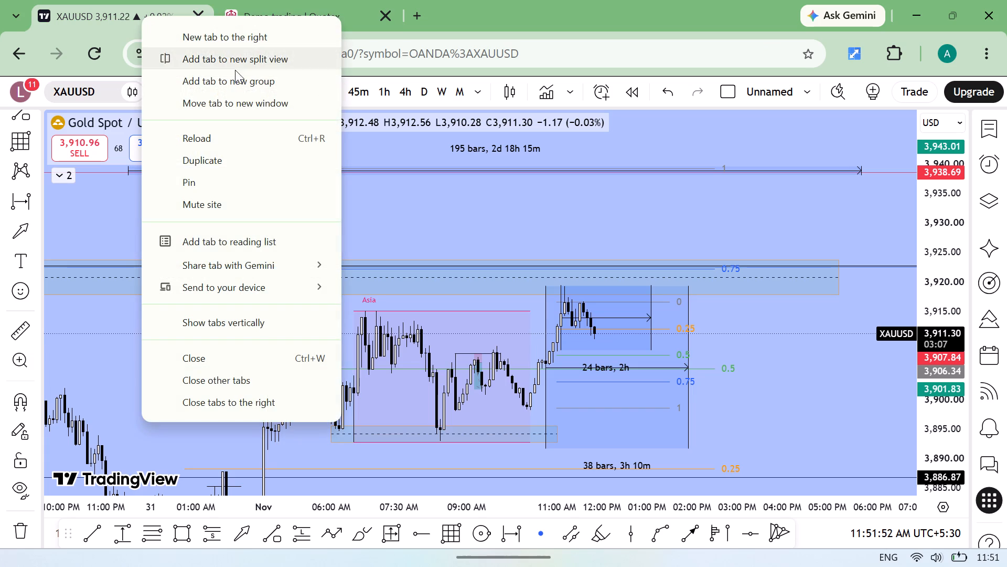
click(211, 164)
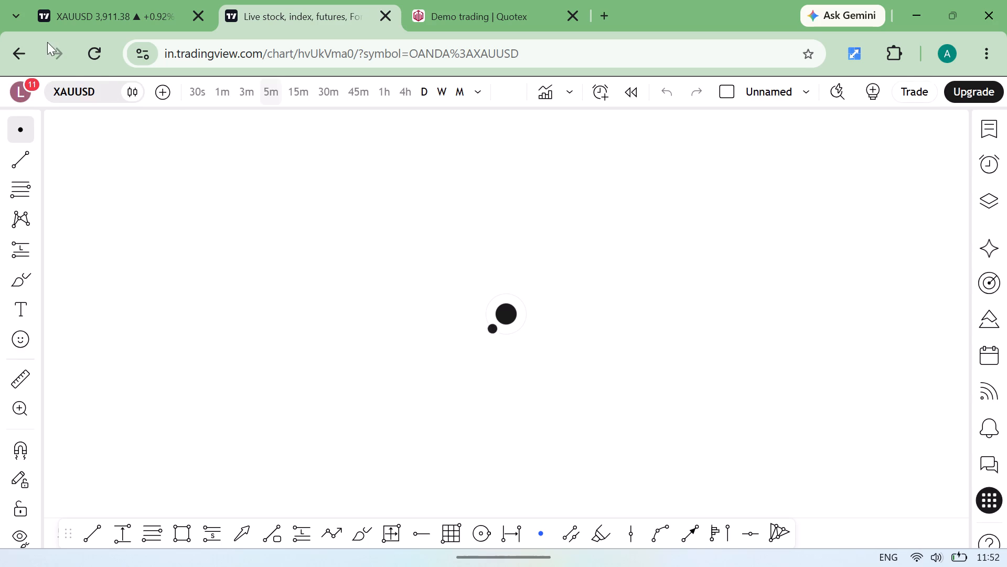
click(74, 95)
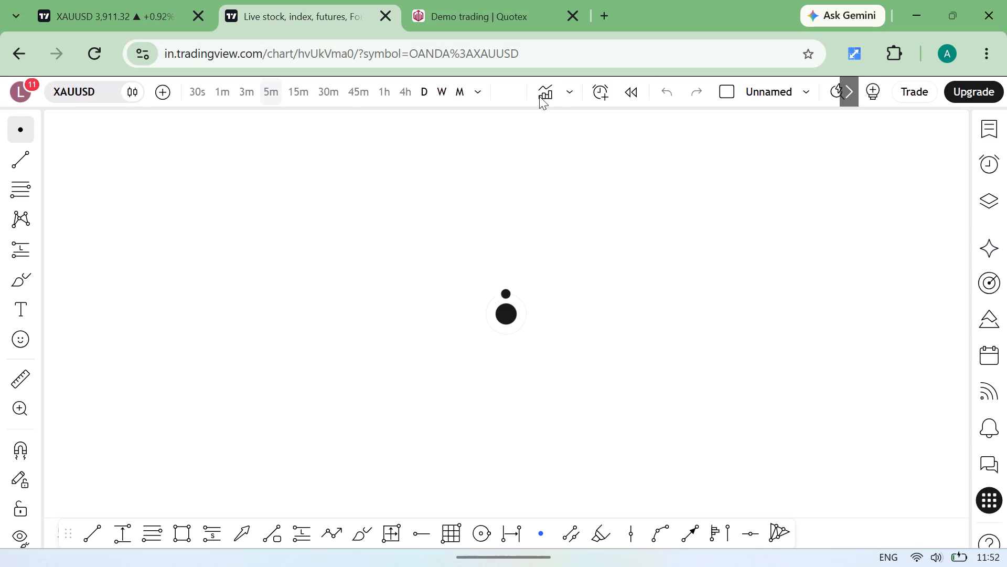
right_click(159, 13)
click(233, 156)
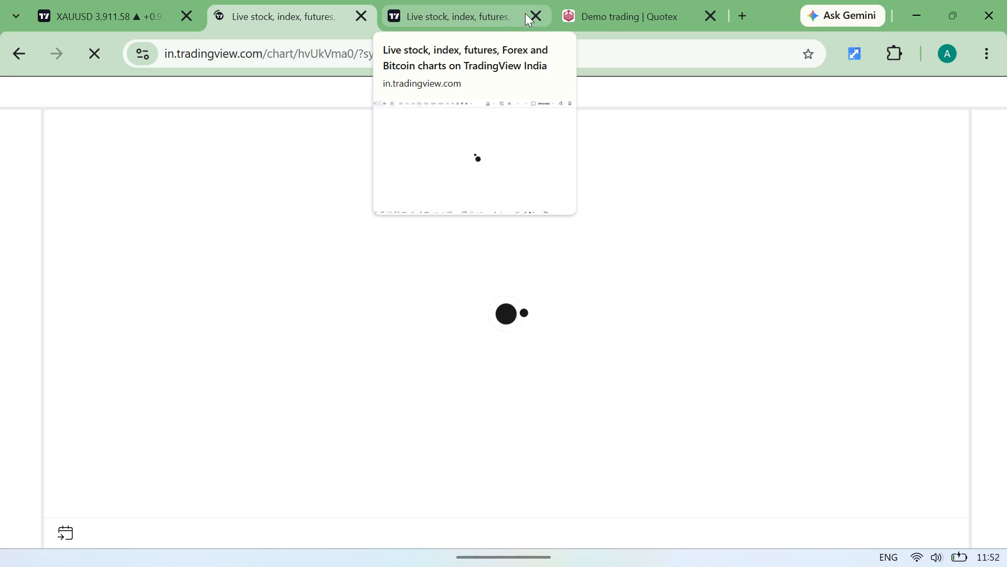
click(532, 17)
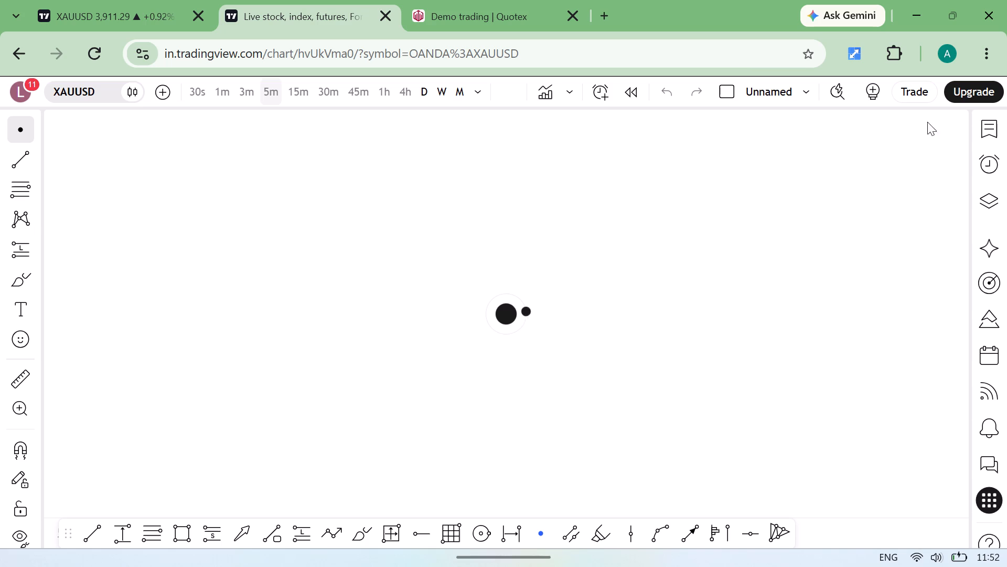
Open the watchlist in the duplicated chart and try to open its symbol search.
click(990, 128)
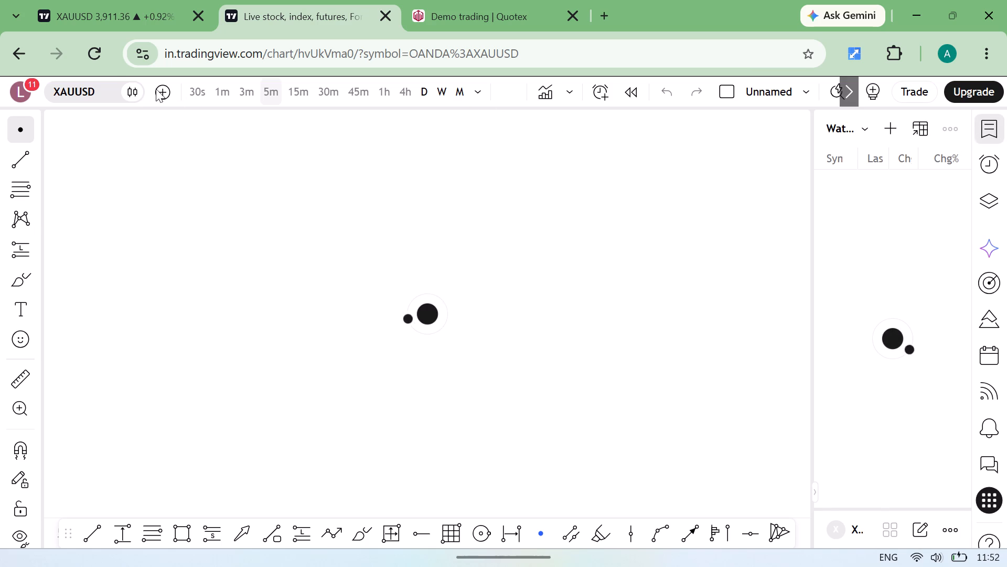
click(125, 82)
click(109, 82)
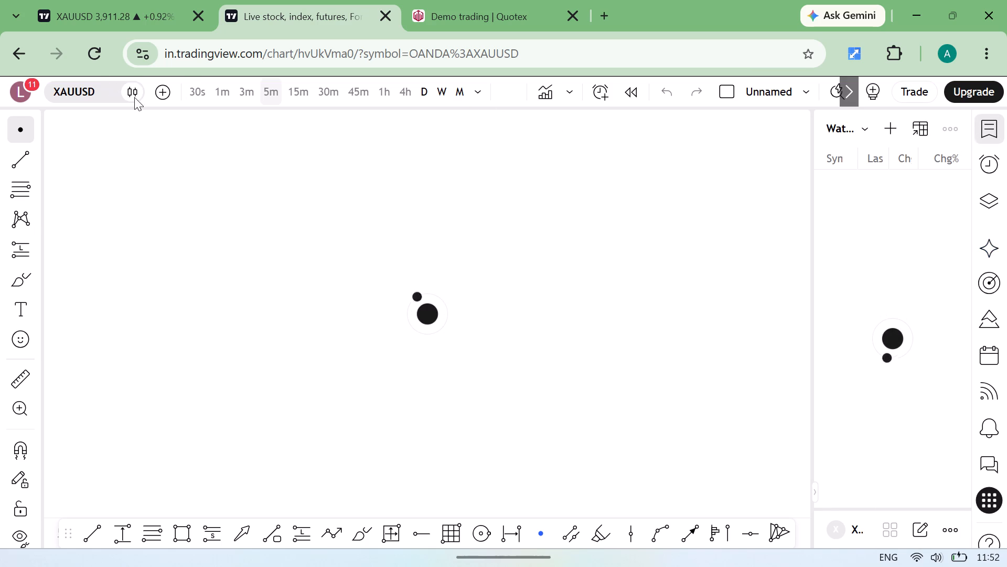
Return to the original XAUUSD chart tab.
click(101, 0)
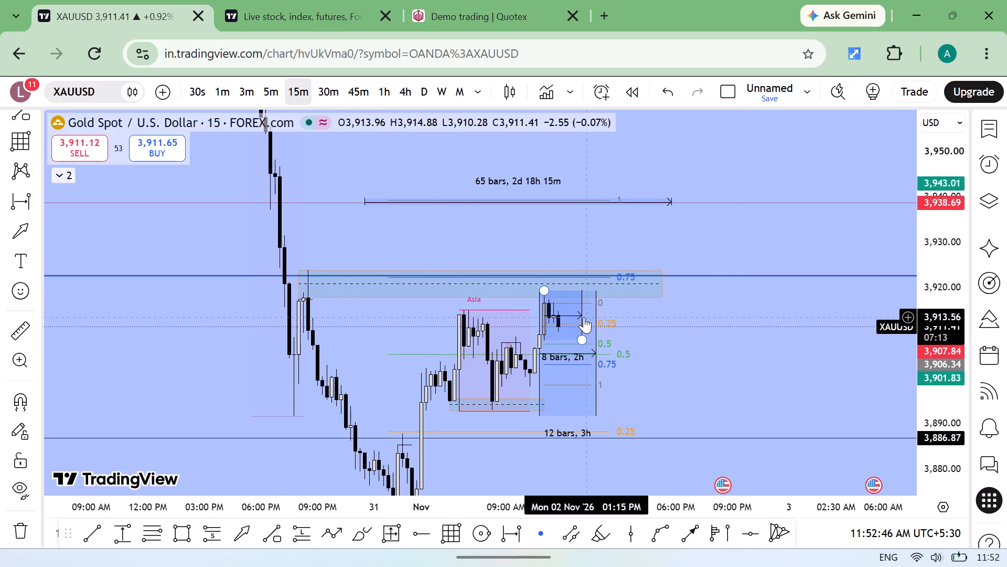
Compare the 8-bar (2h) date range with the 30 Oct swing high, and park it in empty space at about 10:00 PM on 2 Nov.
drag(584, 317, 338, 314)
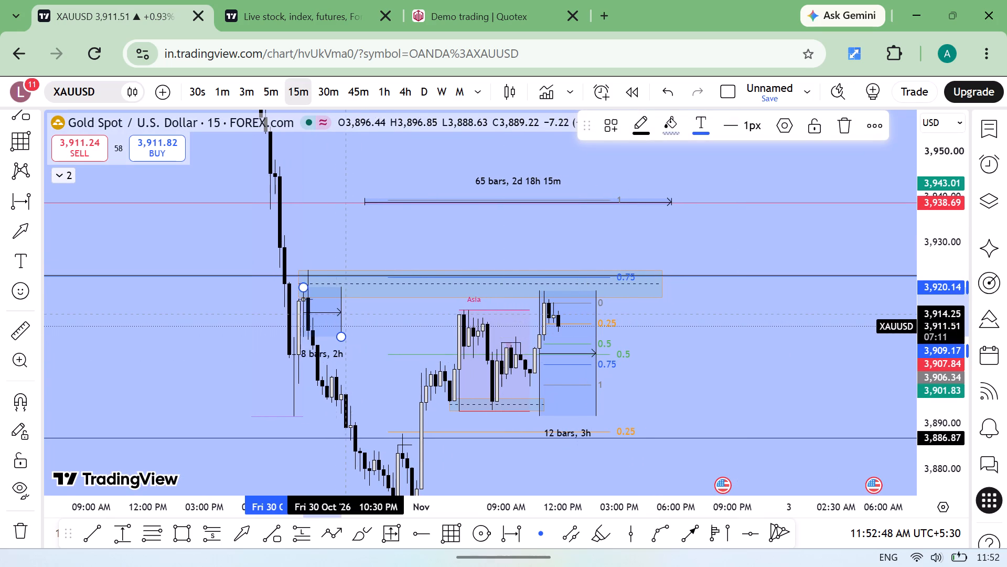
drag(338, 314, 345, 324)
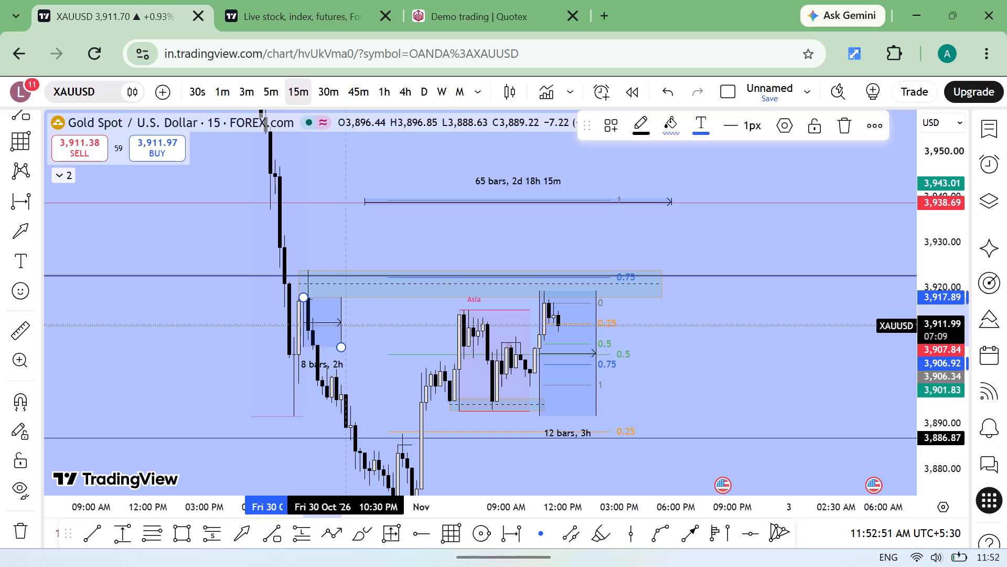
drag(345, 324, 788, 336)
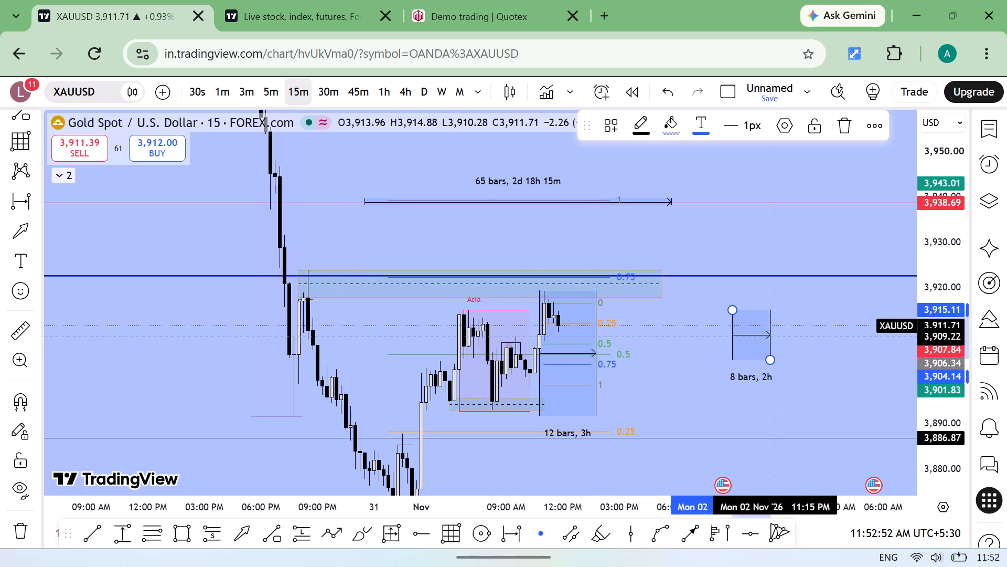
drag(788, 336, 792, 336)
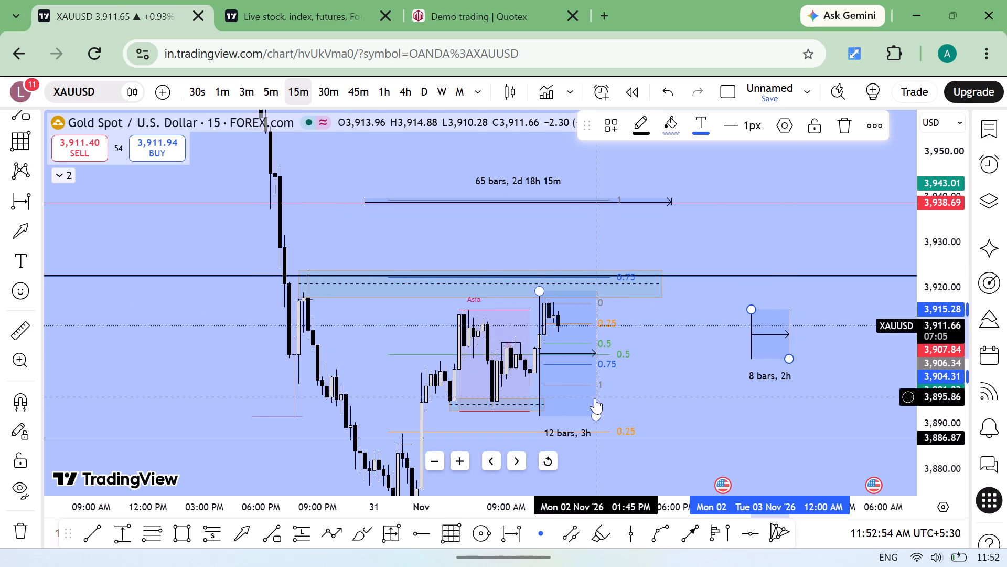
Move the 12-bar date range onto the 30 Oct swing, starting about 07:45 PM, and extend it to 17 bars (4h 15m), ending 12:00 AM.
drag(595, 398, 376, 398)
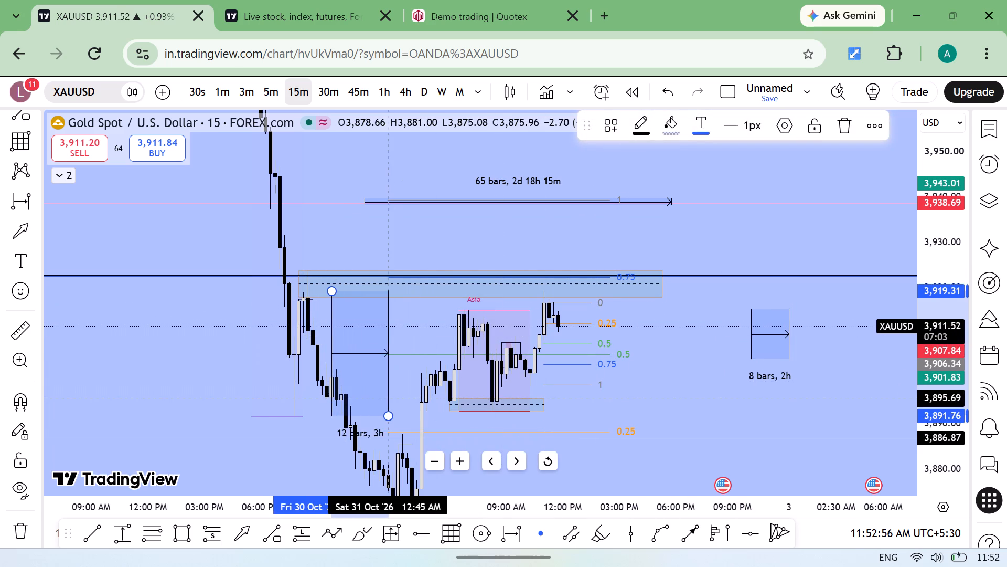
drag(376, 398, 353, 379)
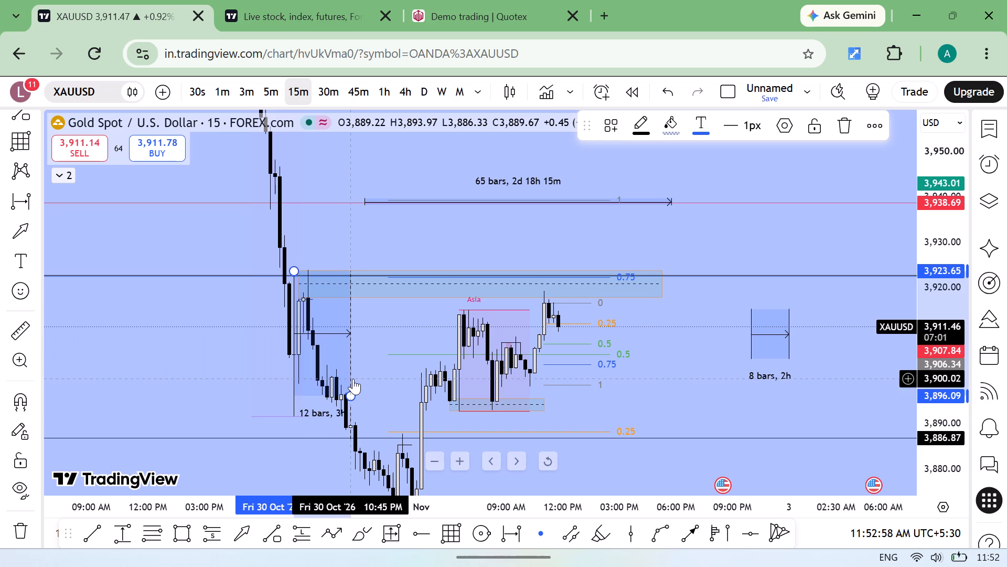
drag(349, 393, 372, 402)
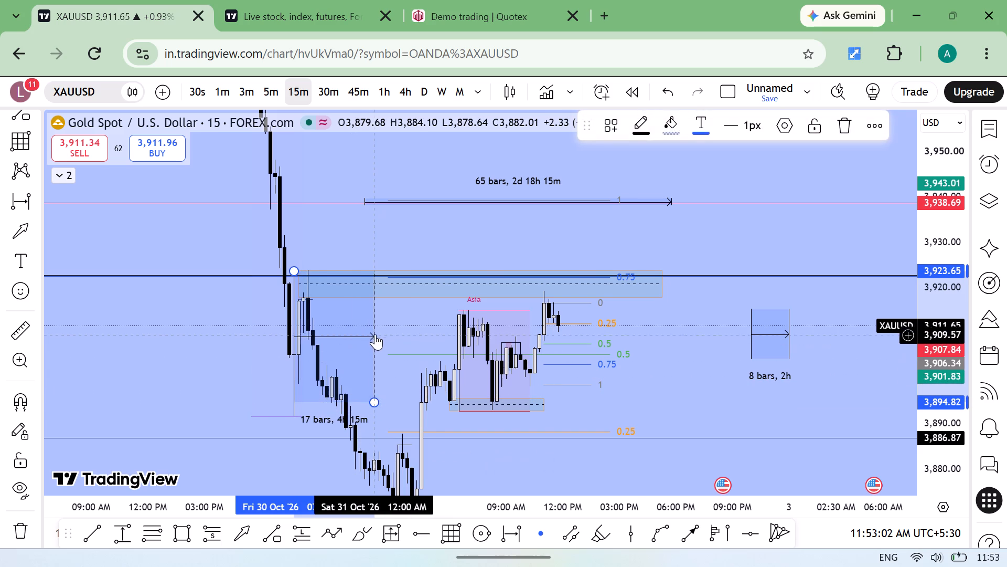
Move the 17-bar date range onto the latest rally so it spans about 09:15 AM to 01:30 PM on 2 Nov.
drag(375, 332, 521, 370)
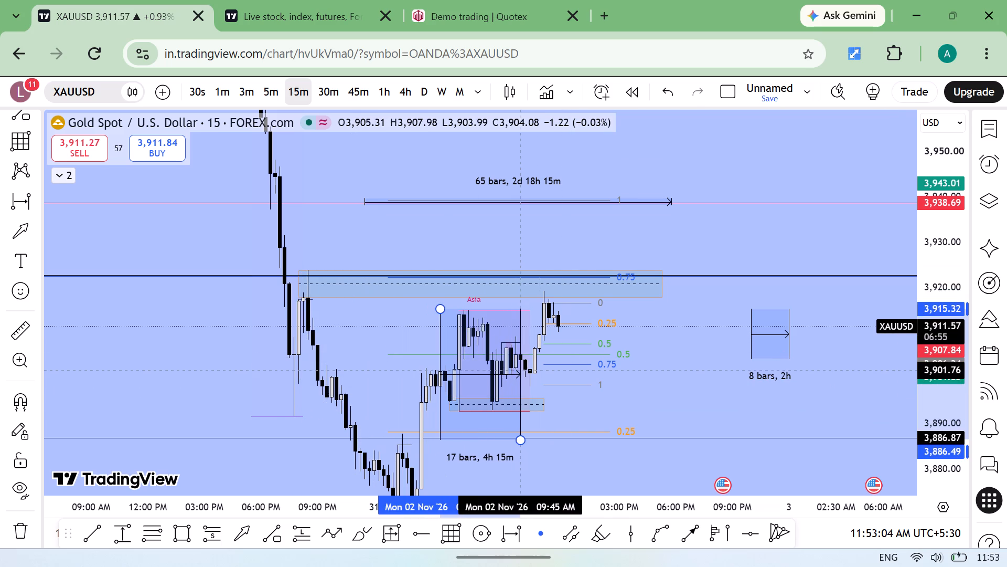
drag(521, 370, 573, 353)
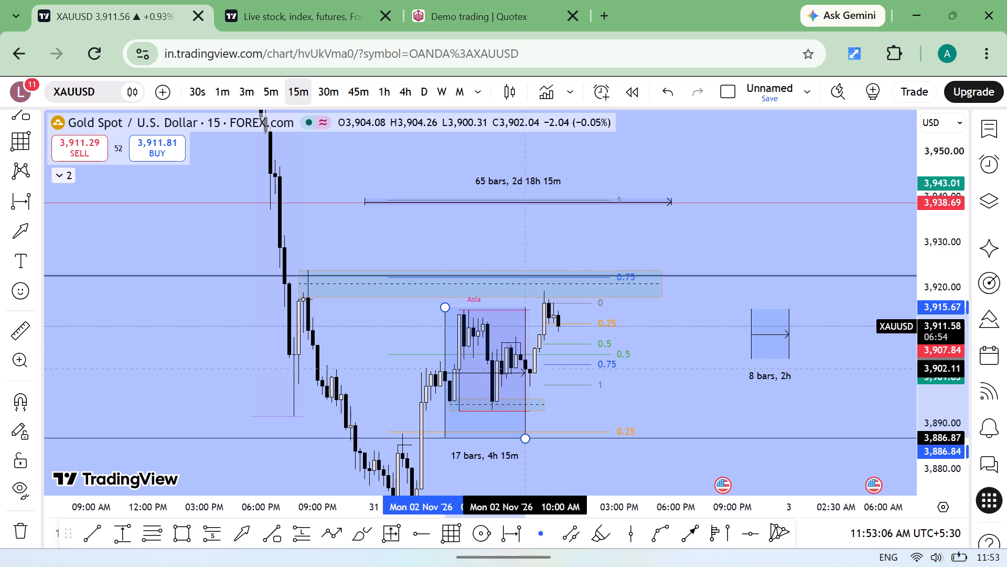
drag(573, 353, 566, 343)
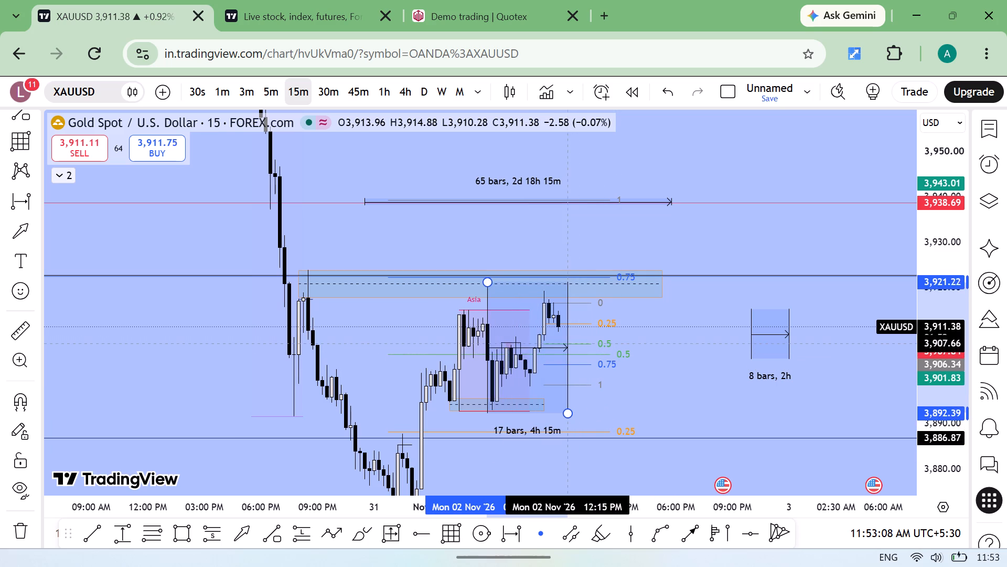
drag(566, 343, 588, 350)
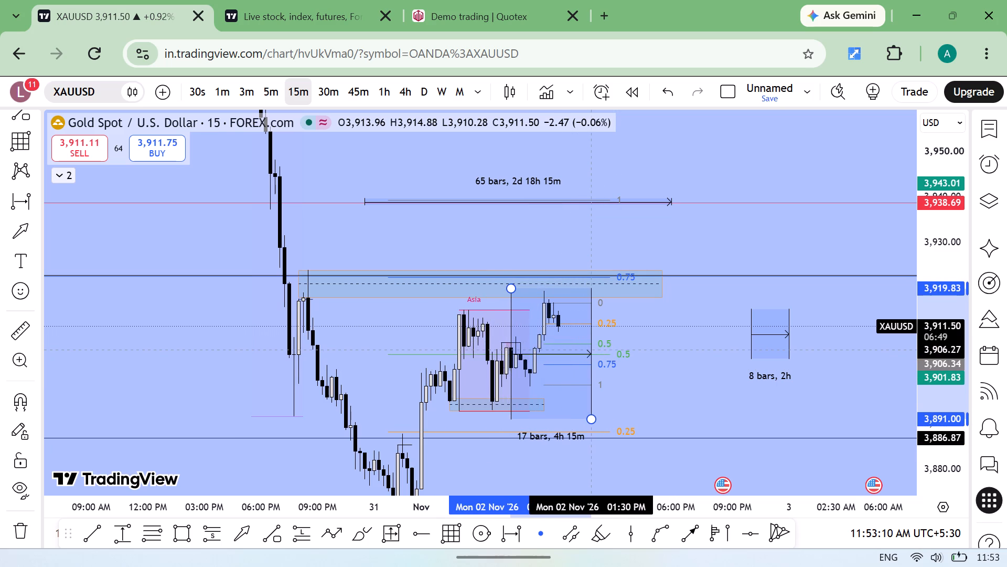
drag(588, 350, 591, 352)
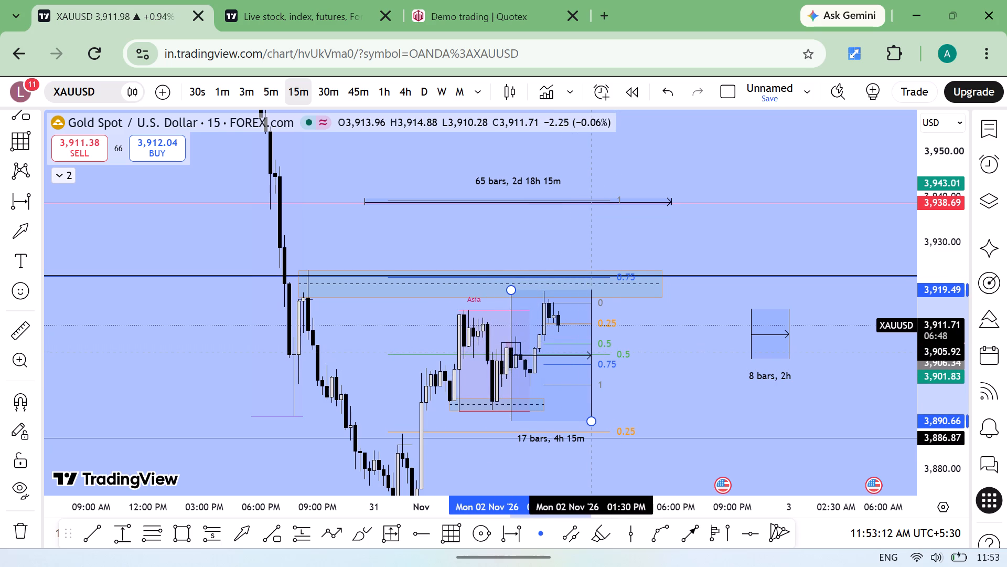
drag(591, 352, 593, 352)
Remove the 17-bar date range from the latest rally.
key(ctrl+x)
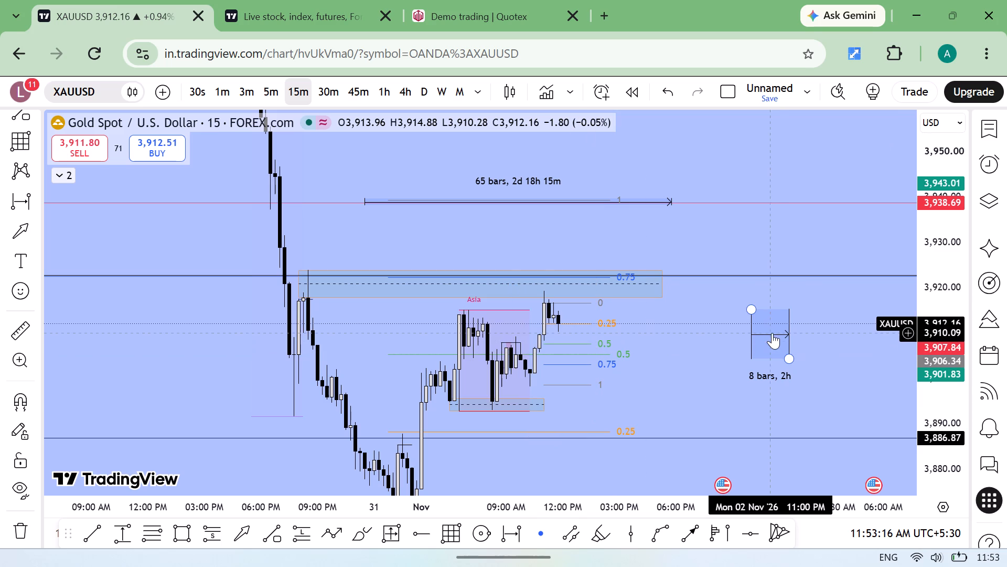
Move the parked 8-bar date range to start about 08:45 AM on 2 Nov and extend it to 16 bars (4h).
drag(778, 333, 481, 366)
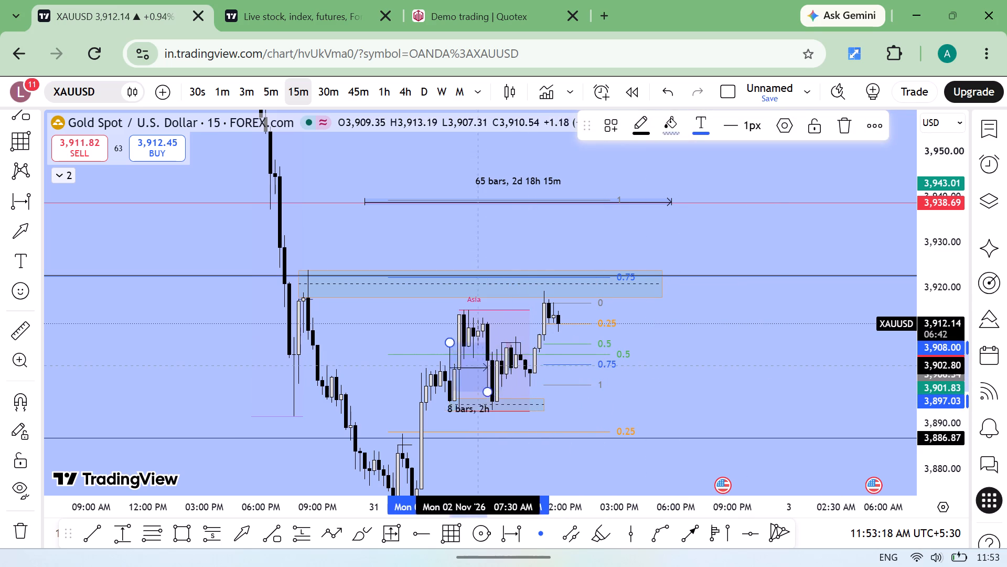
drag(481, 366, 530, 360)
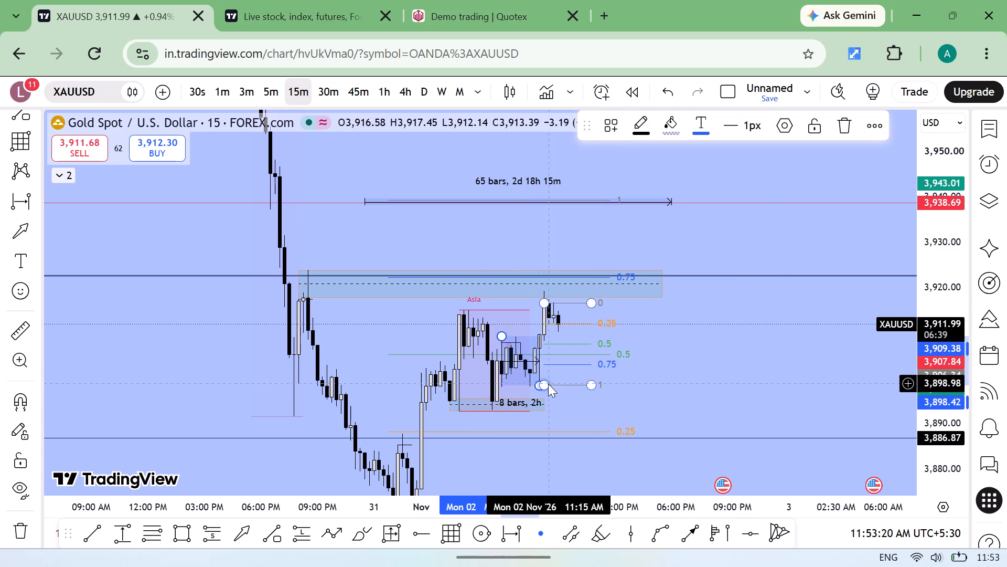
drag(540, 387, 575, 388)
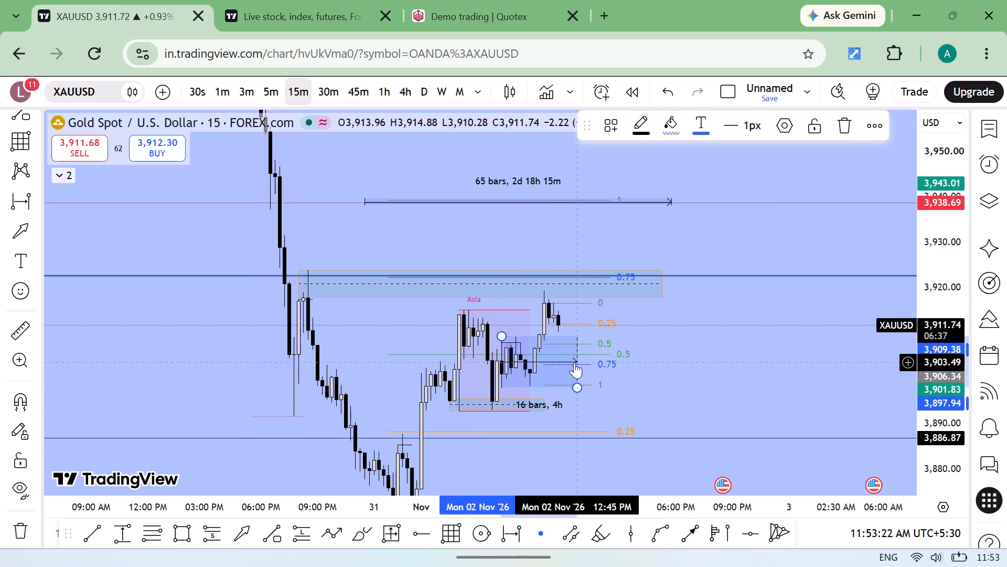
Move the 16-bar date range onto the latest rally, spanning about 10:00 AM to 02:00 PM with its top near 3,919.10, and deselect it.
drag(574, 362, 602, 316)
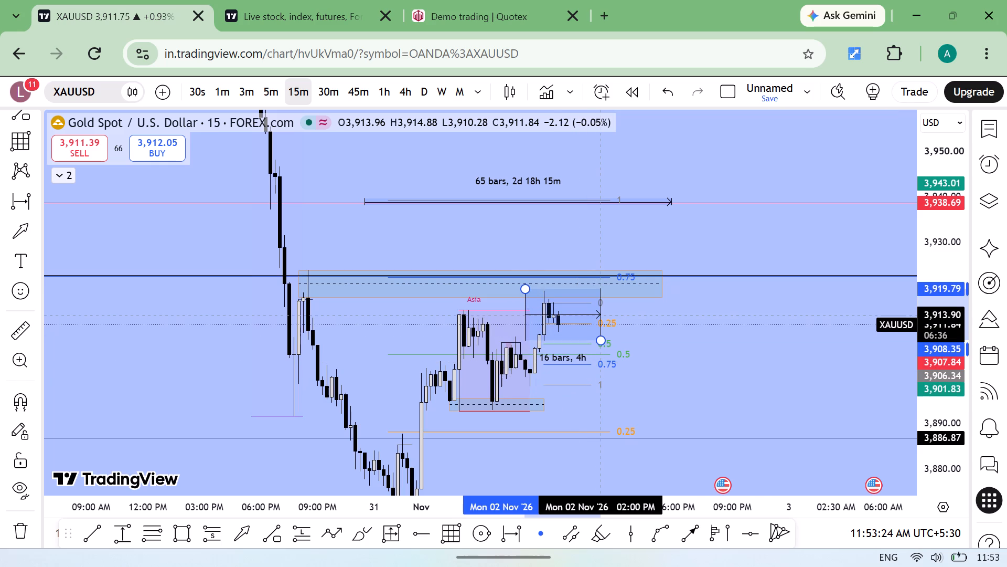
drag(602, 316, 602, 318)
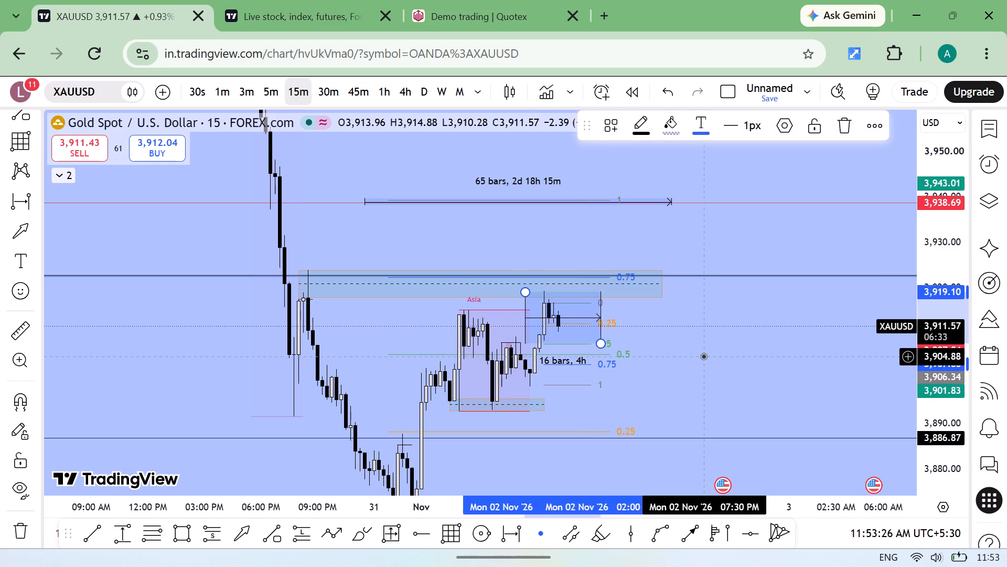
click(703, 356)
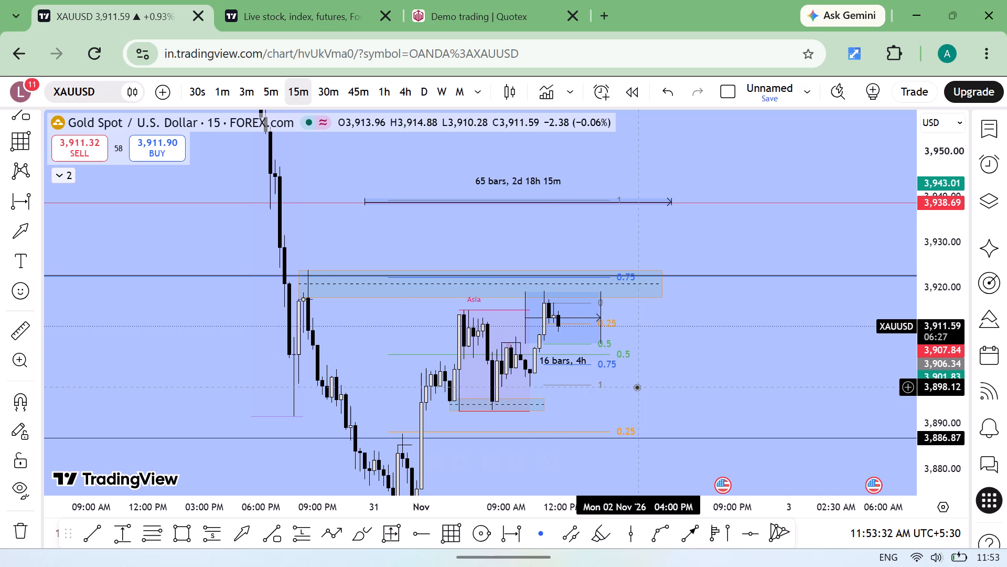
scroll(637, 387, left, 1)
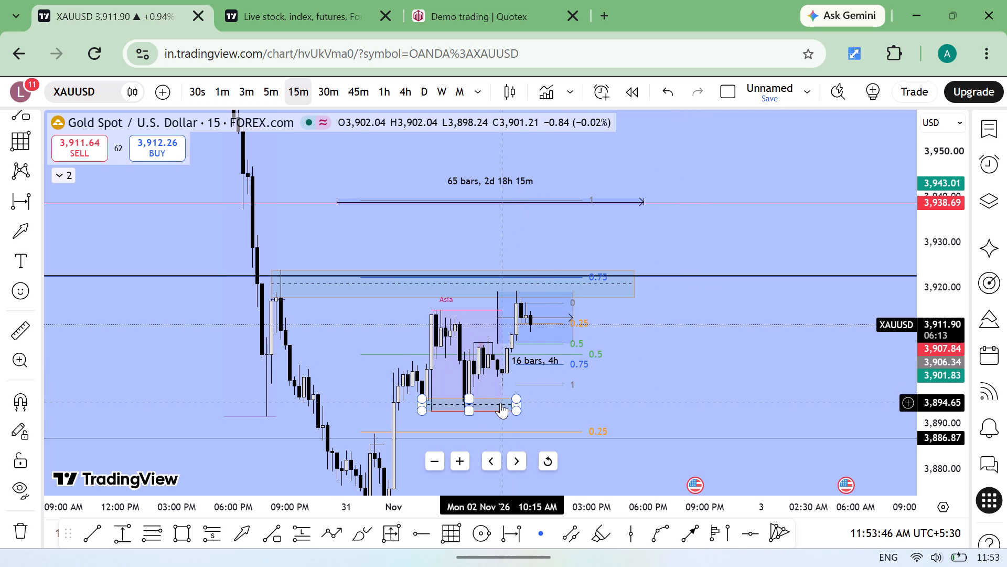
Move the narrow zone below the Asia session to start about 08:00 AM near 3,893, and extend it to about 12:30 AM on 3 Nov.
drag(500, 403, 542, 405)
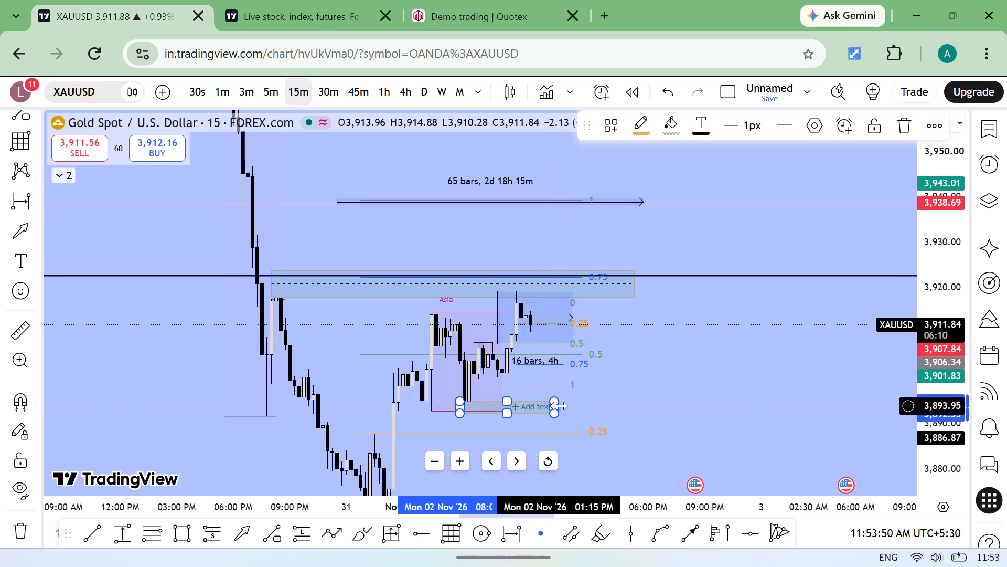
drag(559, 406, 770, 400)
click(765, 370)
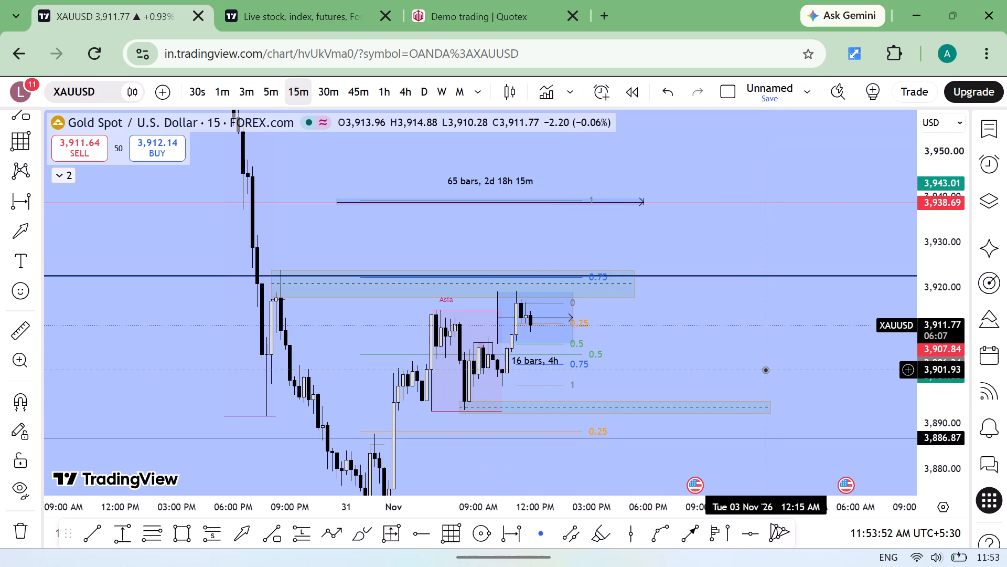
Draw a thin rectangle zone at the pre-rally high, from about 09:15 AM to 04:15 PM on 2 Nov, between about 3,907.55 and 3,908.72.
drag(944, 302, 952, 466)
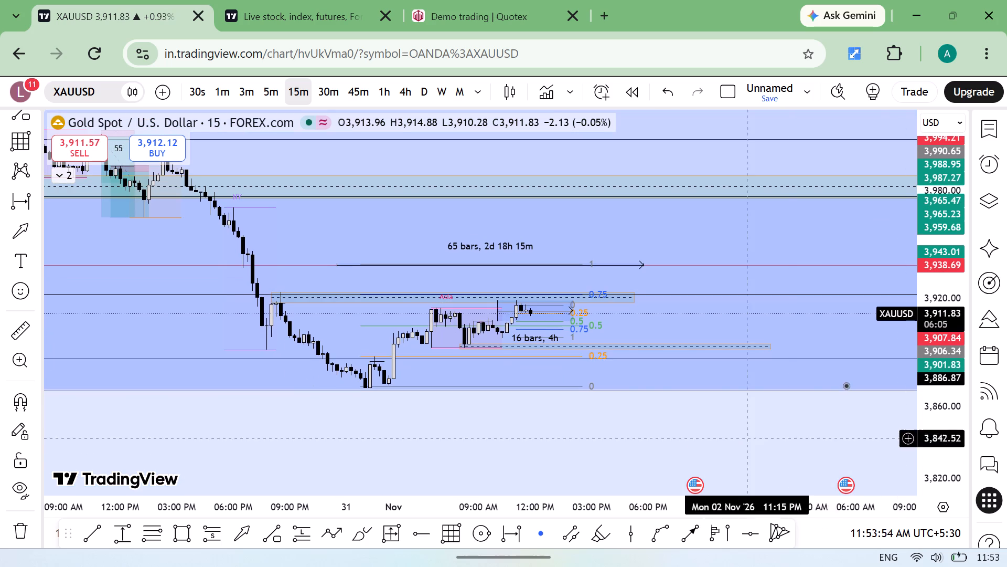
drag(936, 417, 915, 341)
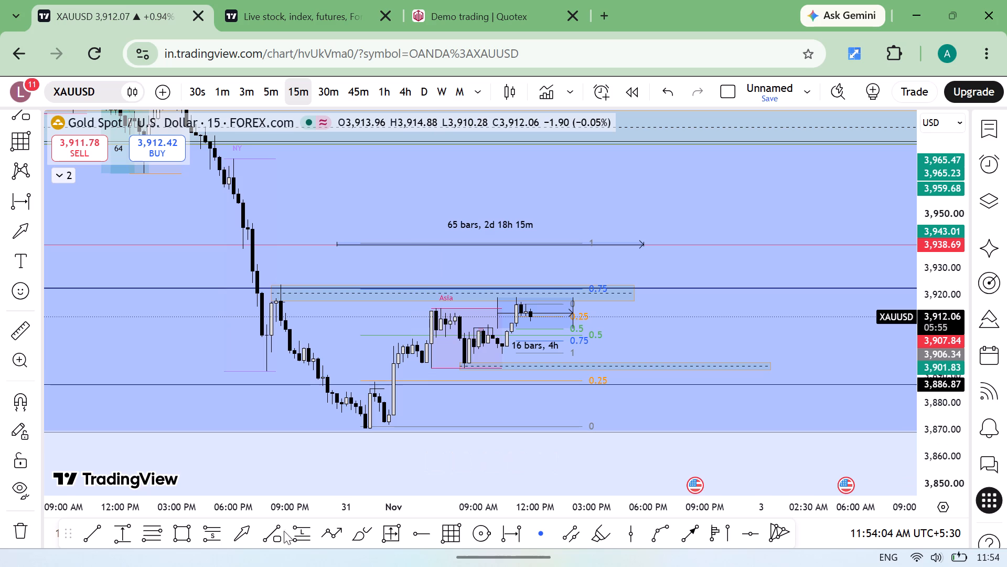
click(182, 535)
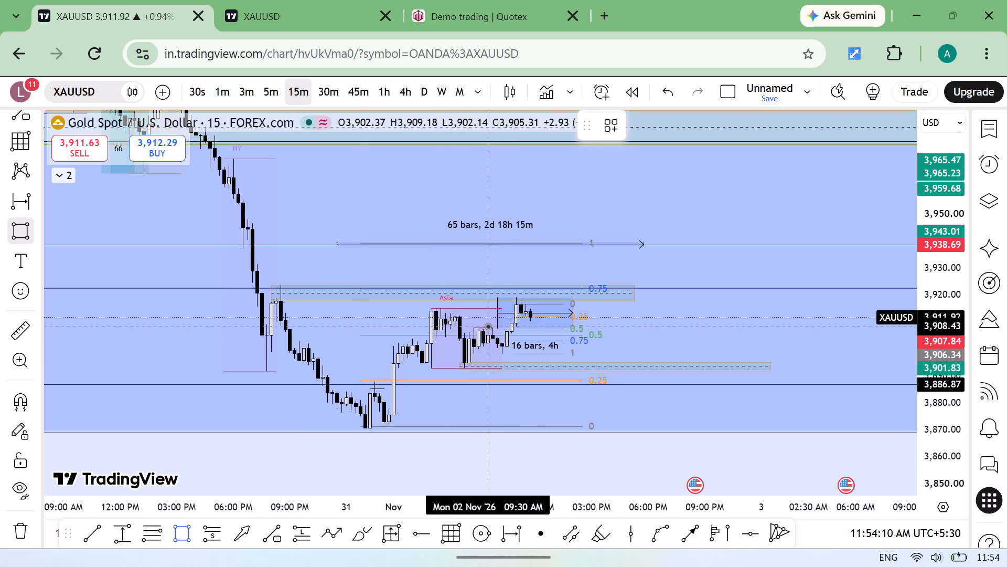
drag(485, 329, 607, 328)
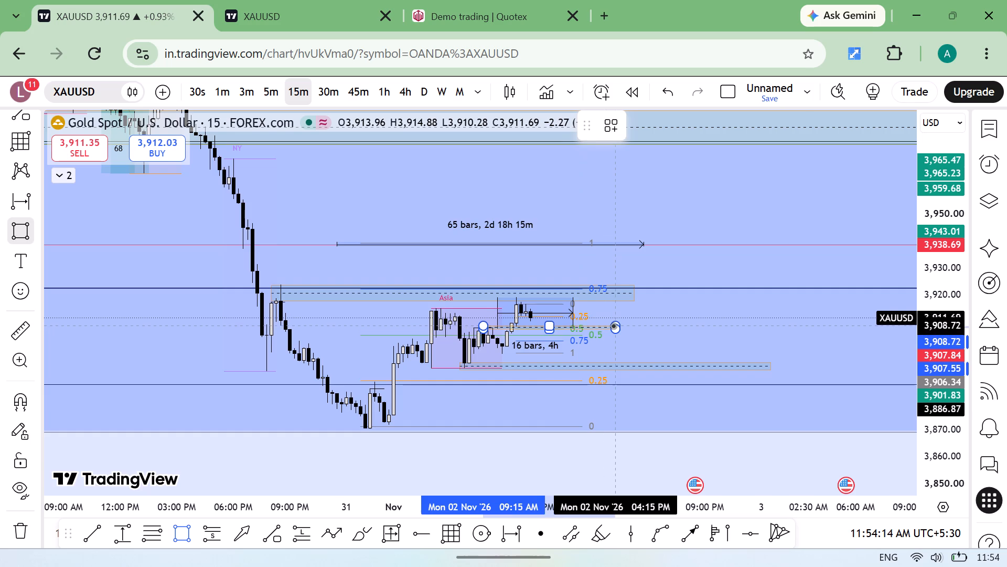
click(613, 325)
click(744, 331)
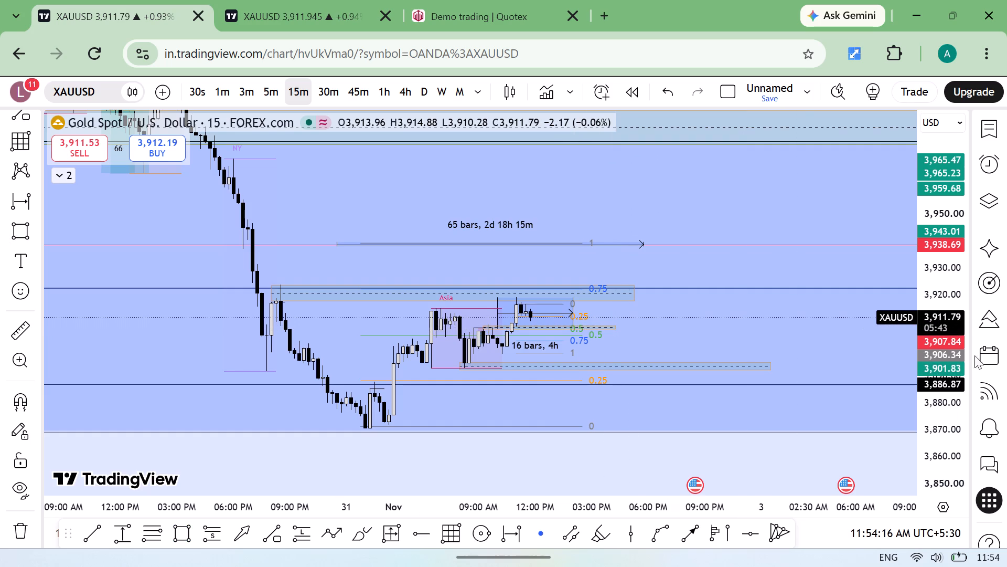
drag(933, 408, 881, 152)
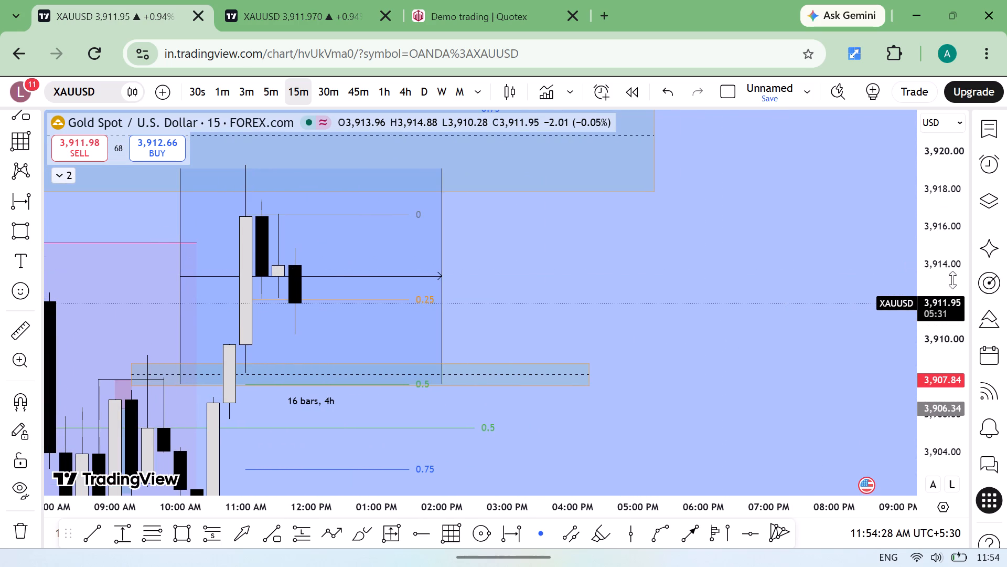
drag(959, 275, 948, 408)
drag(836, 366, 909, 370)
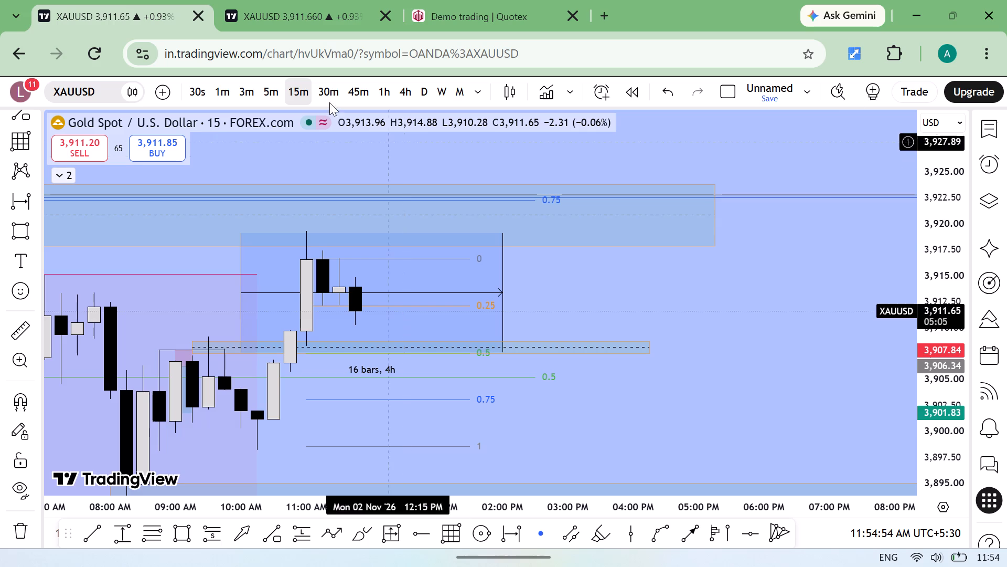
Switch to the second TradingView chart, change its symbol to AUDJPY, and dismiss the advertisement.
click(296, 0)
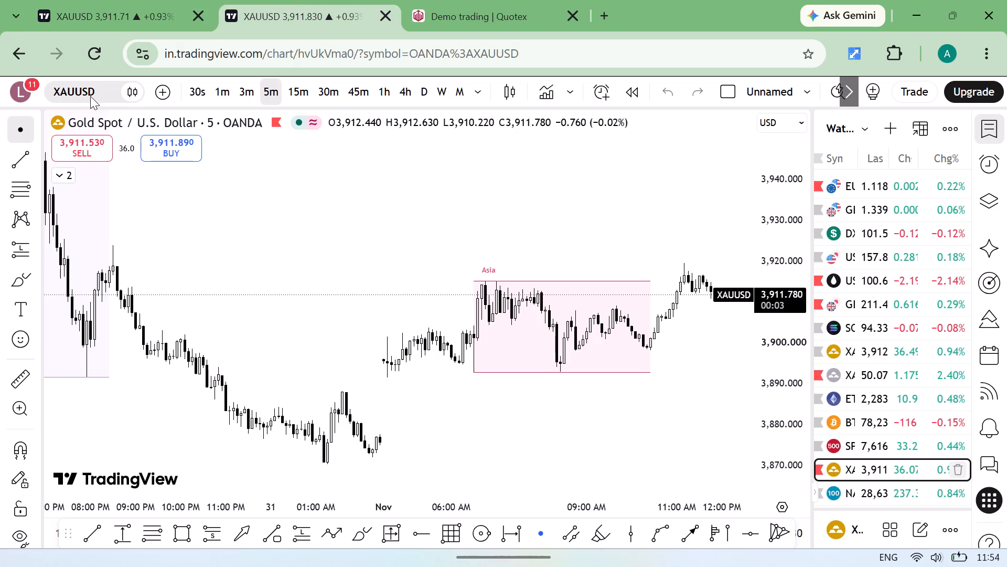
click(90, 96)
key(BackSpace)
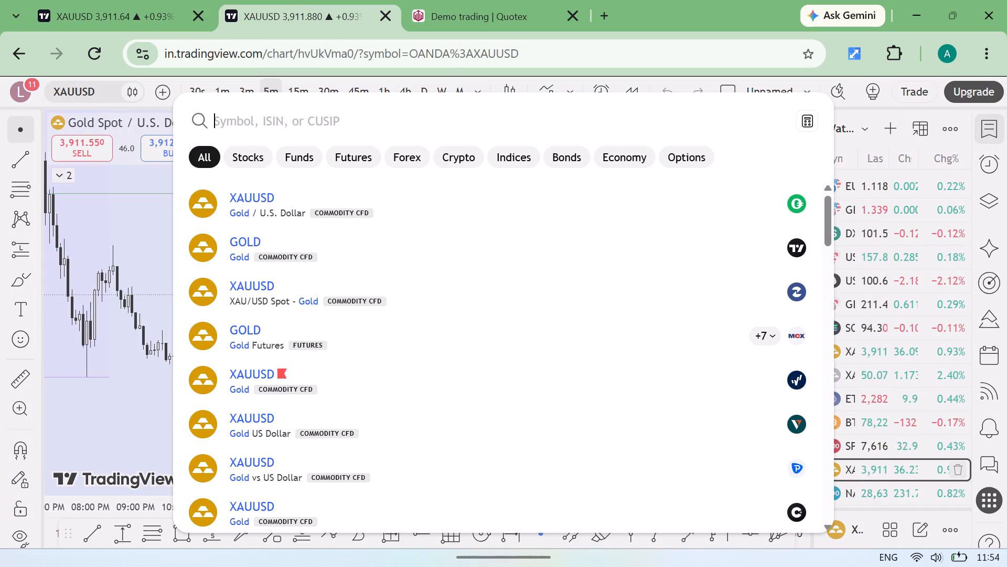
text(audjpy)
key(Return)
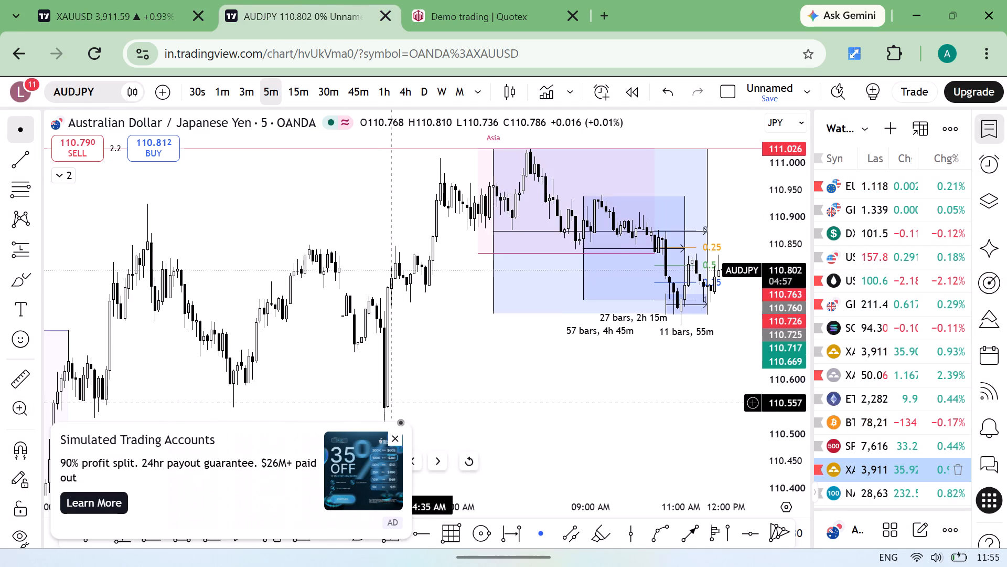
click(394, 434)
right_click(469, 362)
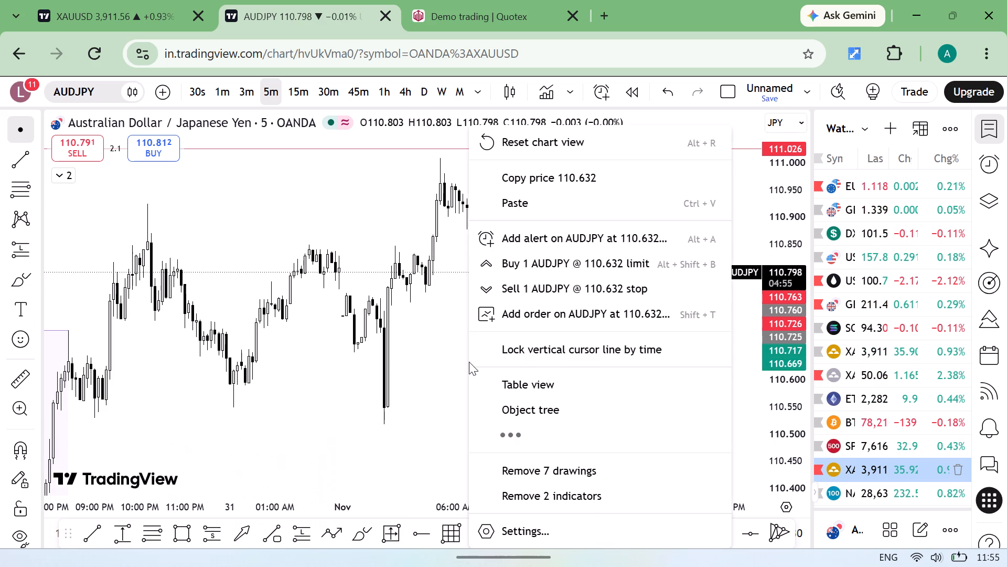
click(462, 409)
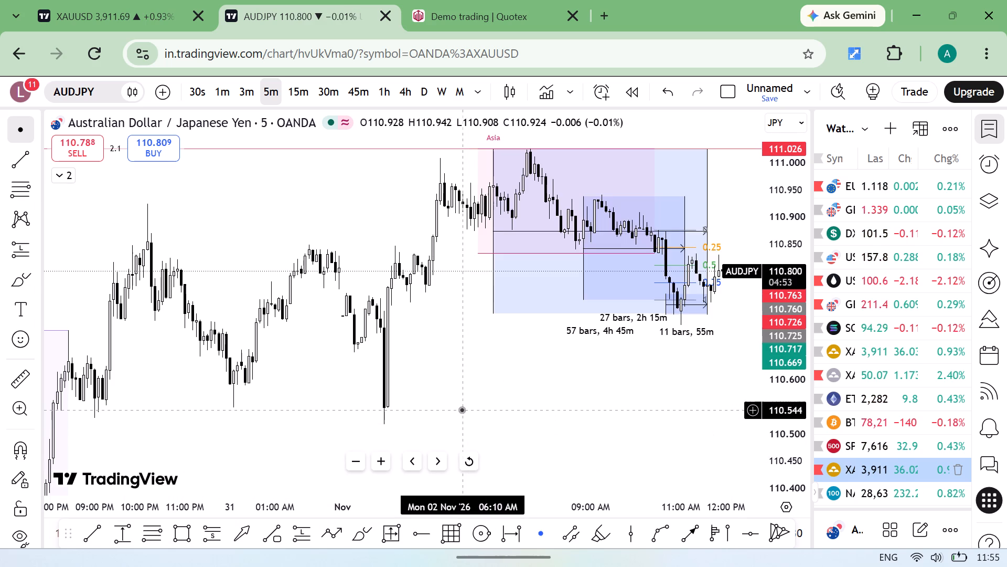
Remove the 27-bar date range from the AUDJPY chart.
scroll(462, 409, left, 2)
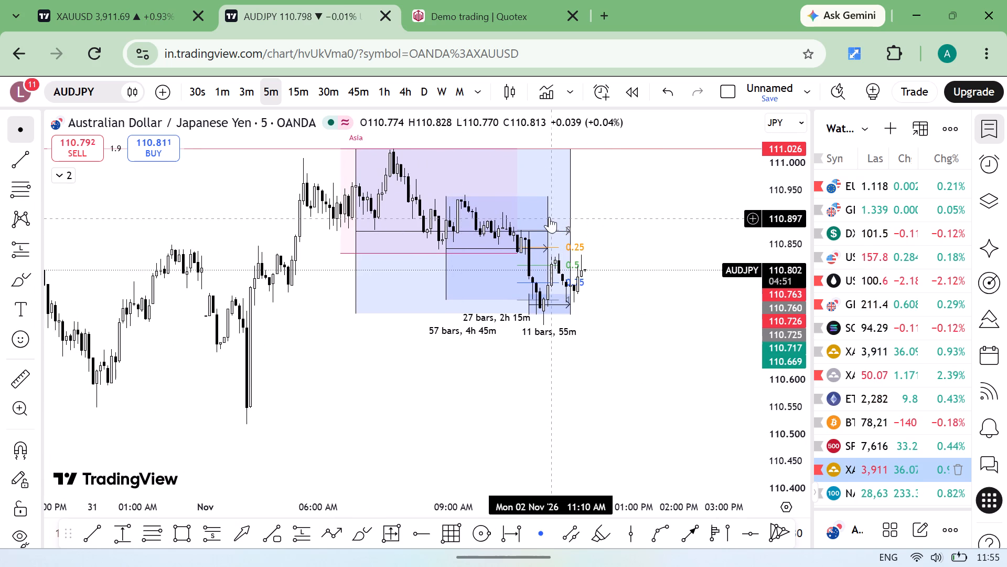
click(547, 214)
key(ctrl+x)
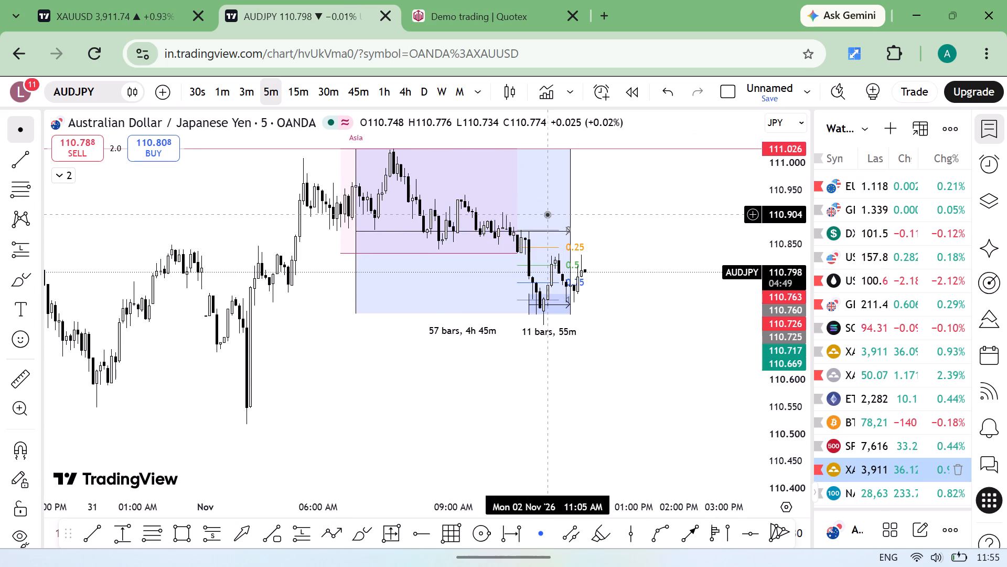
Move the 57-bar date range so it ends about 12:00 PM on 2 Nov with its top near 111.027.
click(567, 217)
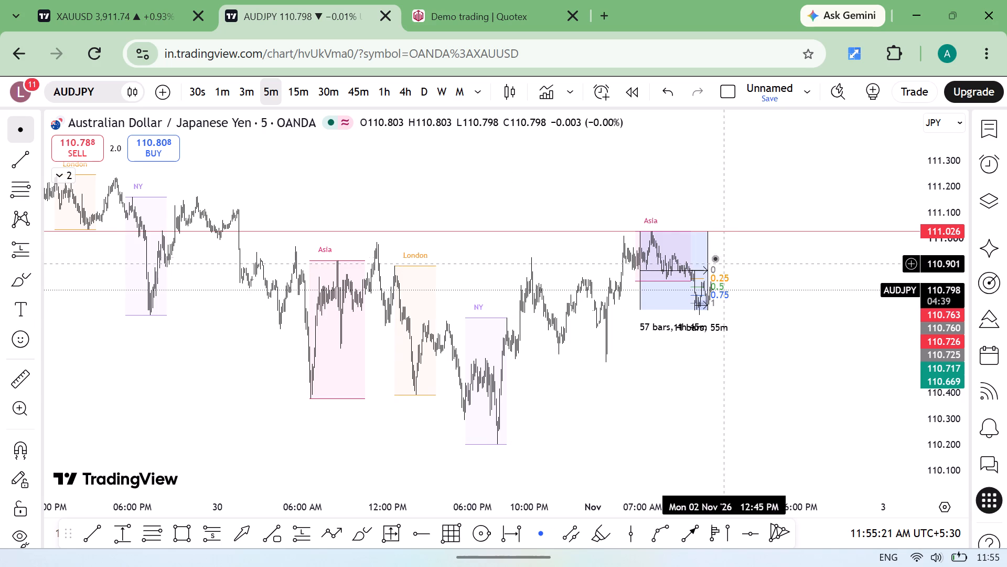
drag(709, 254, 290, 228)
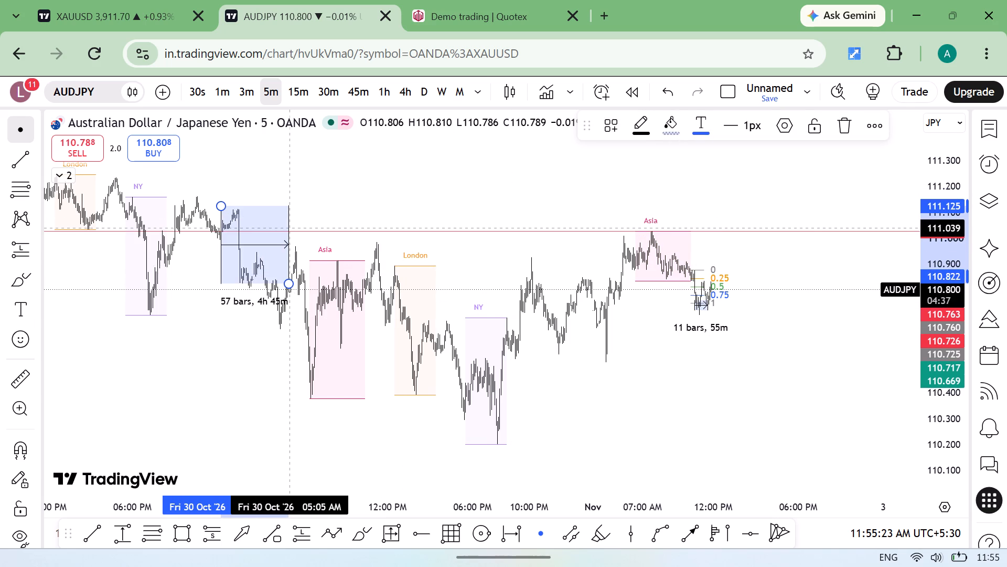
drag(290, 228, 715, 246)
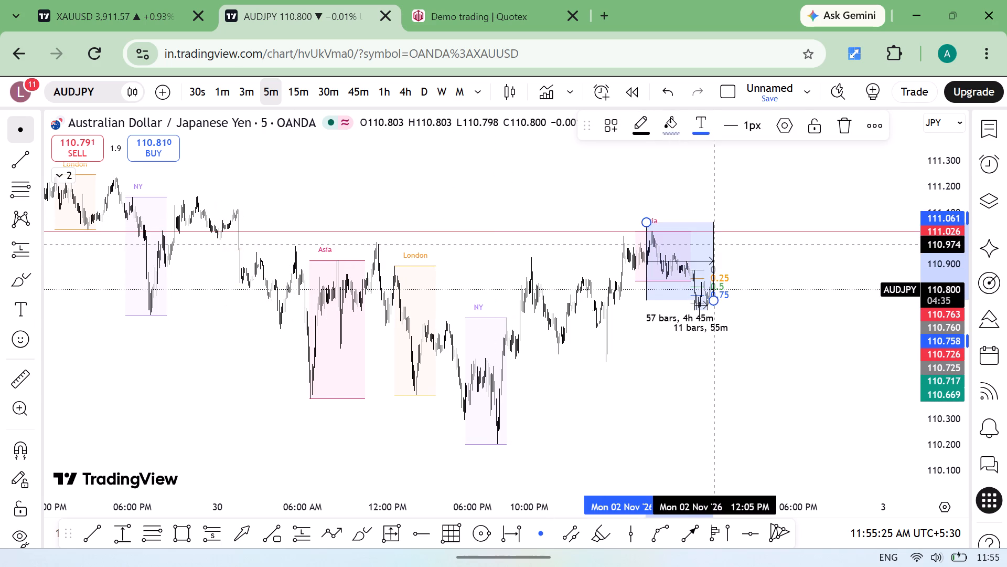
drag(715, 246, 715, 253)
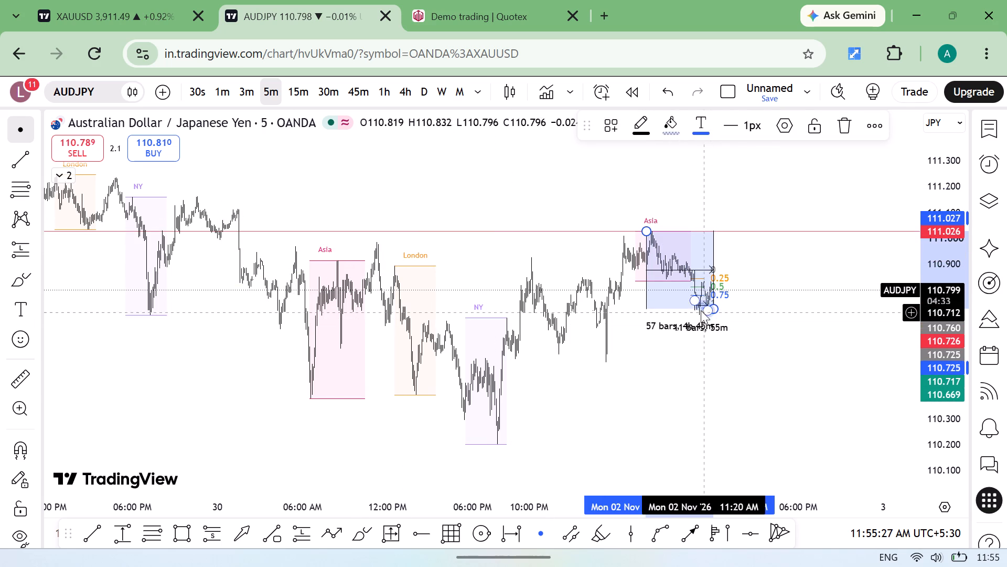
Remove the 11-bar date range and the retracement levels from the latest AUDJPY drop.
click(701, 310)
click(703, 310)
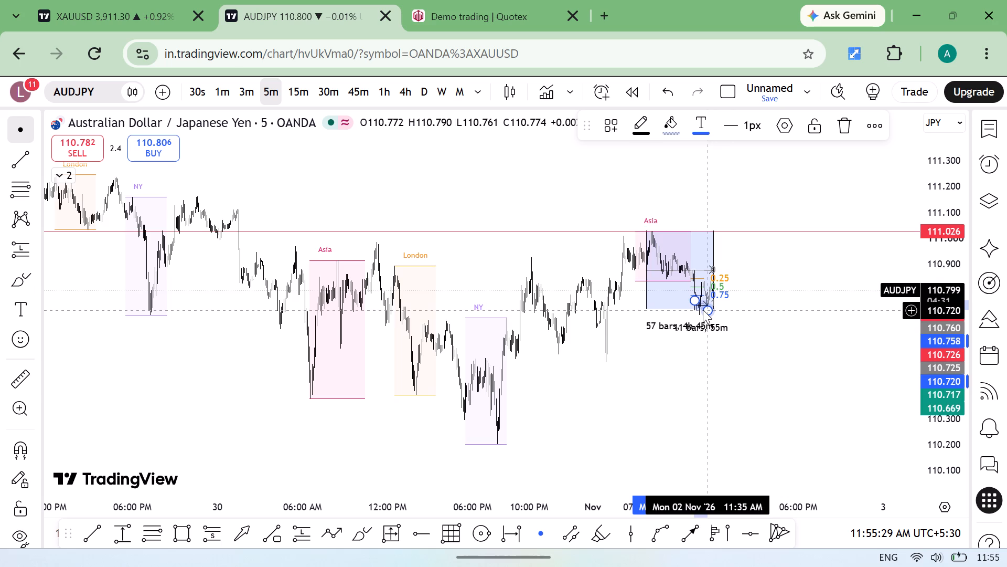
key(ctrl+x)
click(695, 304)
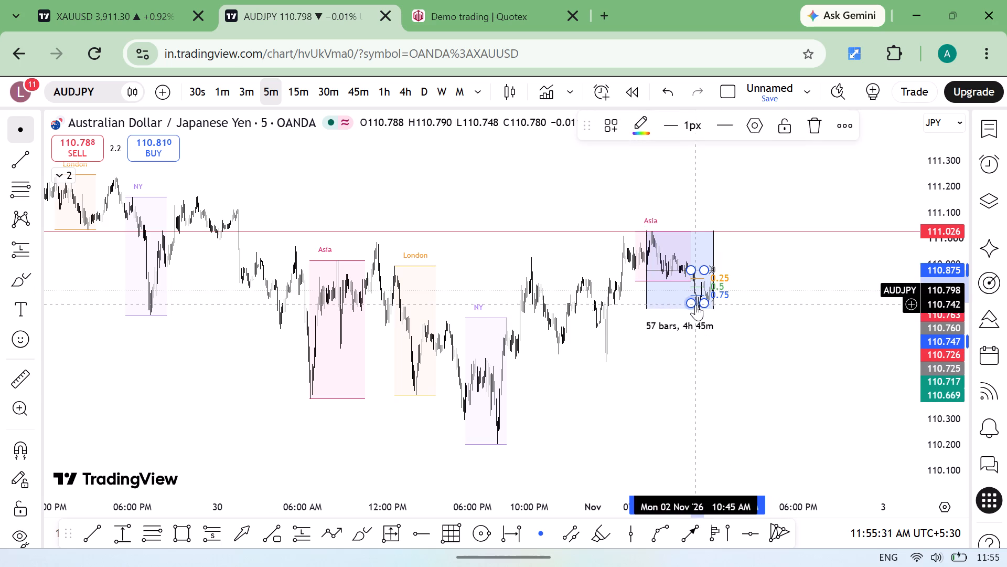
key(ctrl+x)
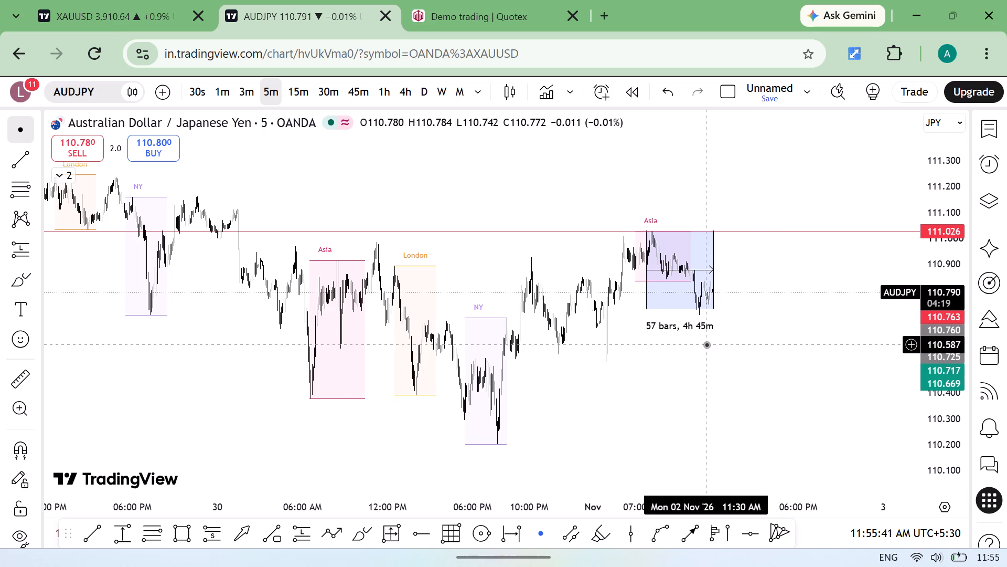
Switch the AUDJPY chart to the 1-minute timeframe, framed on the latest price swings.
key(alt+r)
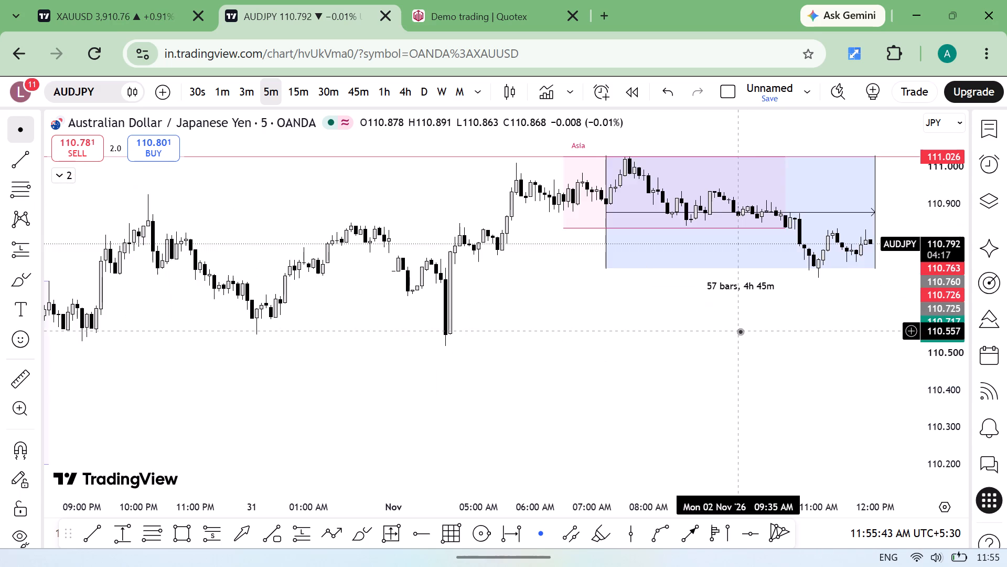
scroll(789, 322, left, 2)
drag(938, 359, 928, 283)
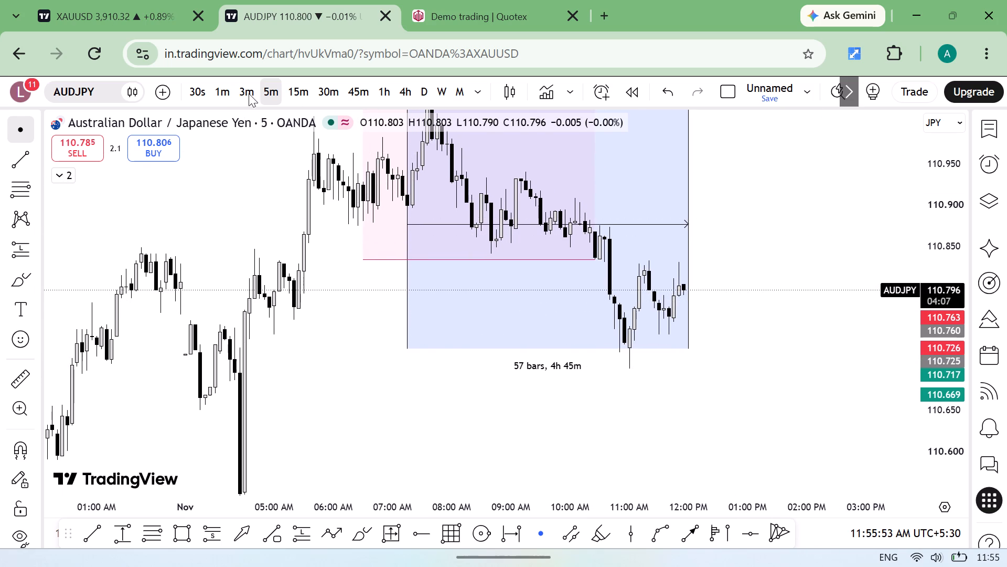
click(219, 94)
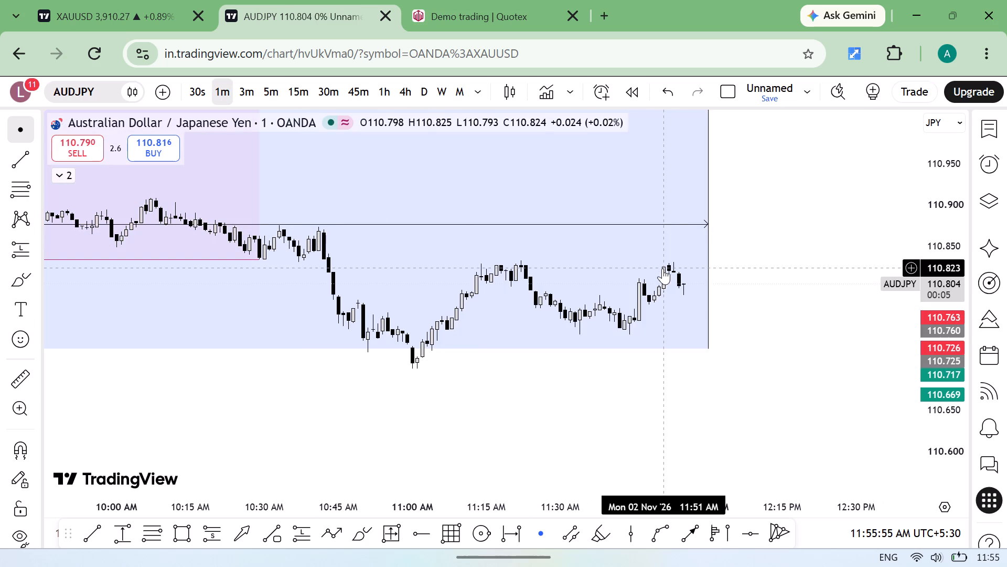
drag(940, 395, 873, 160)
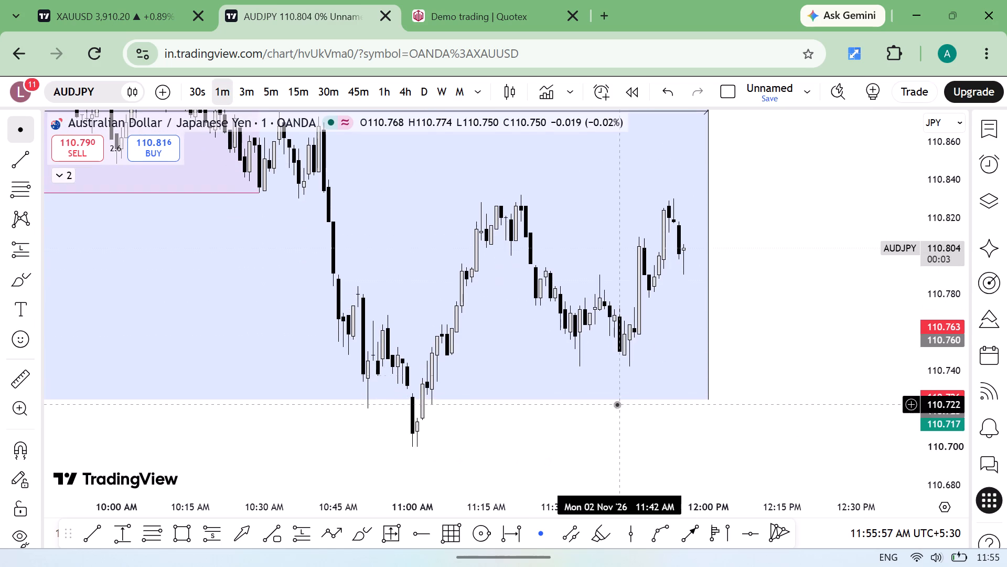
Draw a 15-bar (15m) date range over the latest AUDJPY peak, from about 11:47 AM to 12:02 PM with its top near 110.830.
click(509, 534)
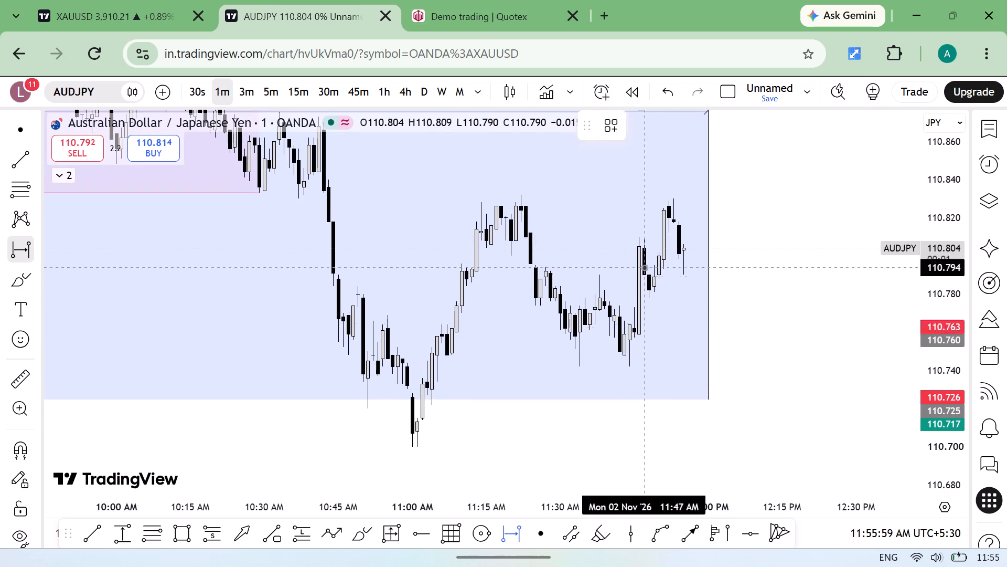
drag(633, 237, 706, 296)
click(706, 296)
drag(710, 270, 720, 232)
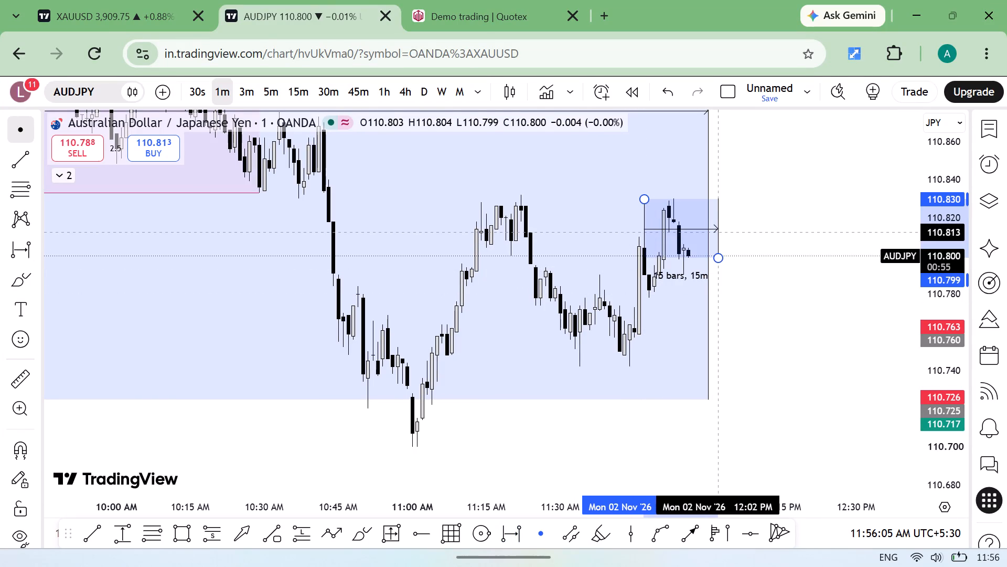
drag(720, 232, 720, 232)
click(753, 265)
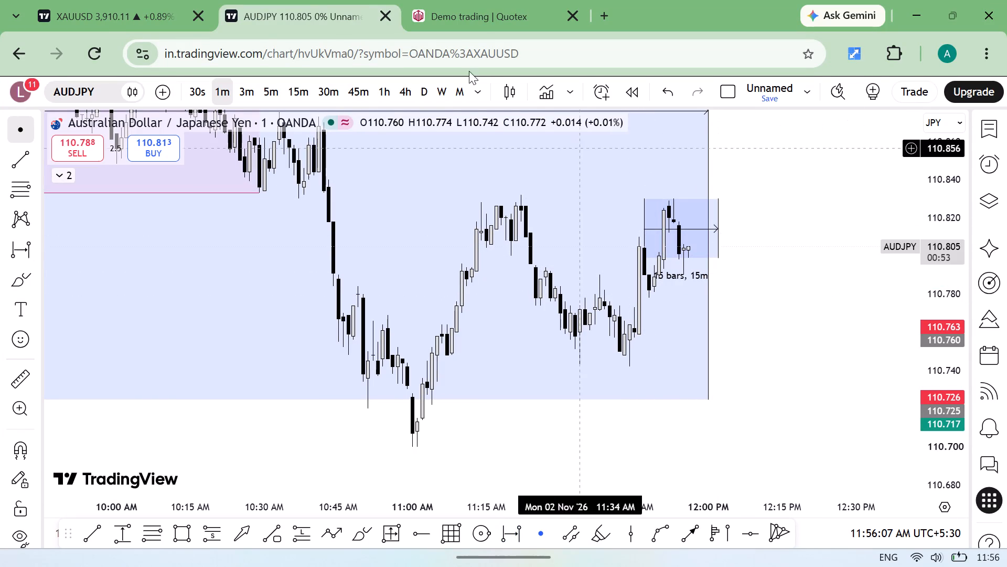
Show the Vol · Ticks indicator, hide the Sessions indicator, and collapse the indicator list.
click(62, 177)
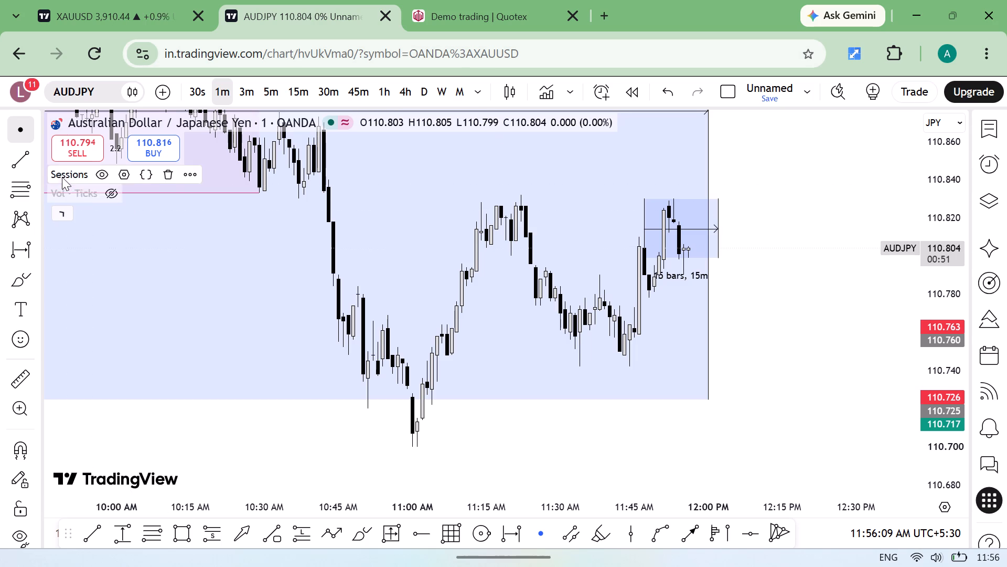
click(112, 192)
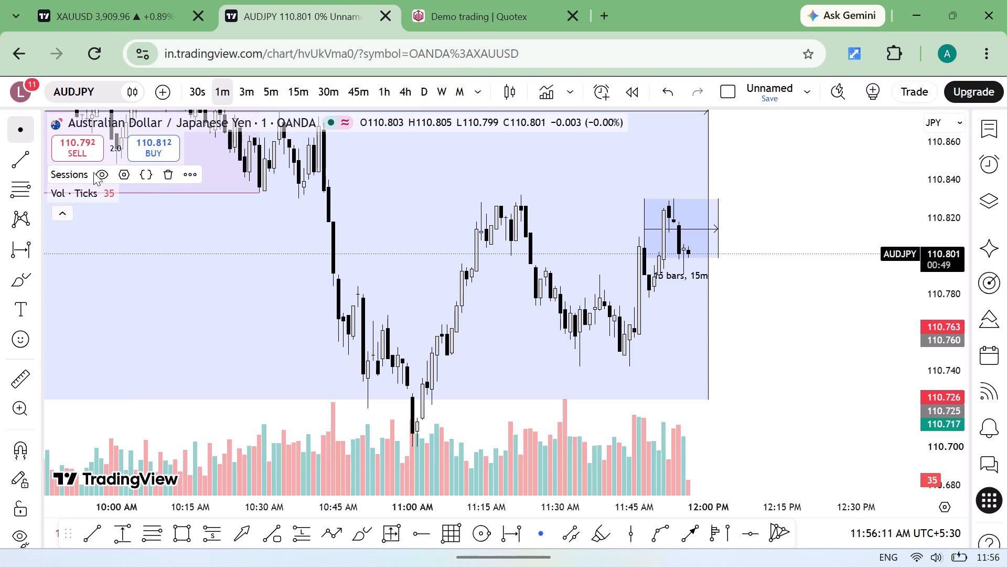
click(95, 172)
click(63, 209)
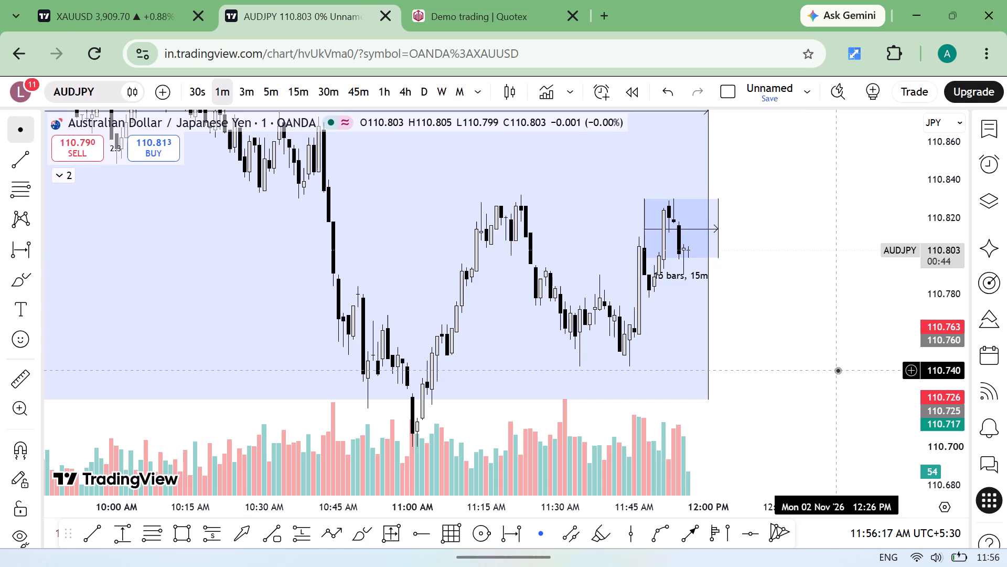
Switch to the Quotex demo account and open a 2 $ Buy trade on AUD/JPY expiring at 11:57.
click(469, 0)
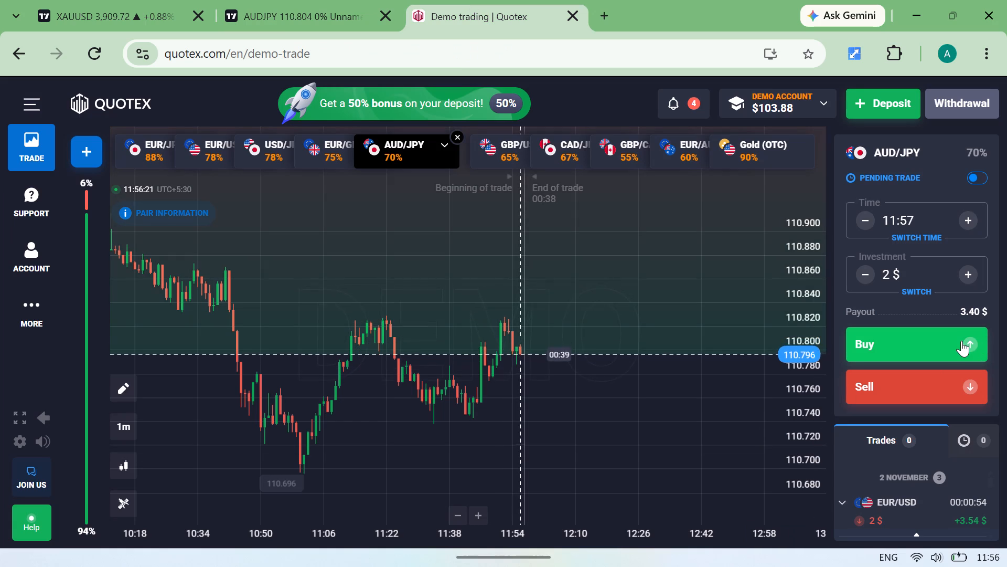
click(961, 341)
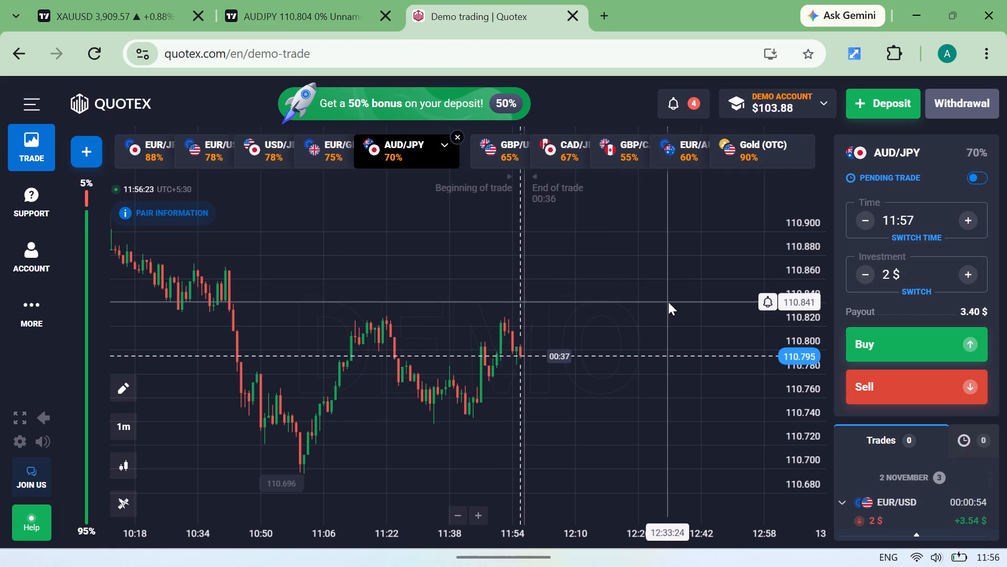
On the AUDJPY chart, stretch the date range to 24 bars over the 11:19 AM swing, then place it over the latest peak from 11:43 AM.
click(285, 5)
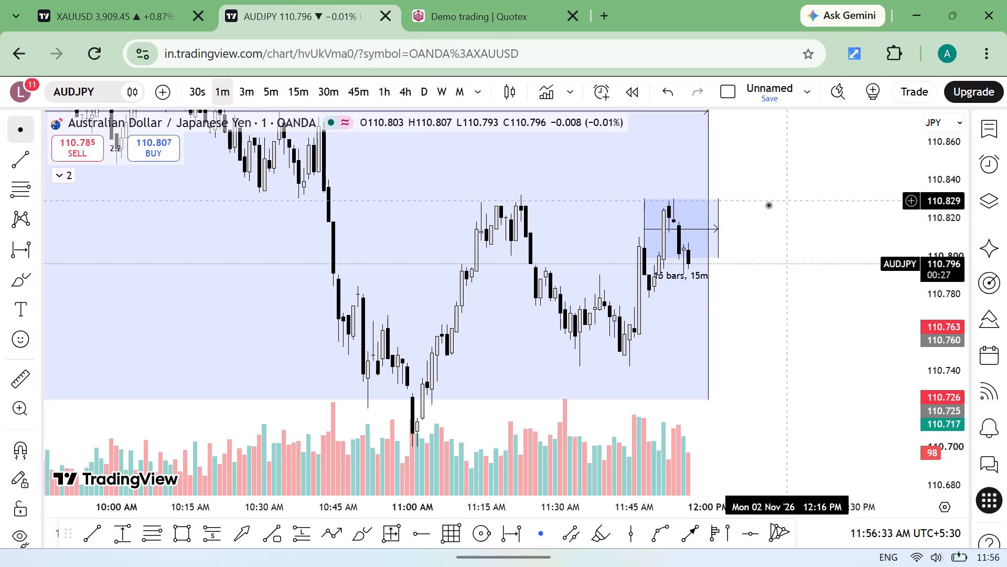
drag(715, 231, 578, 230)
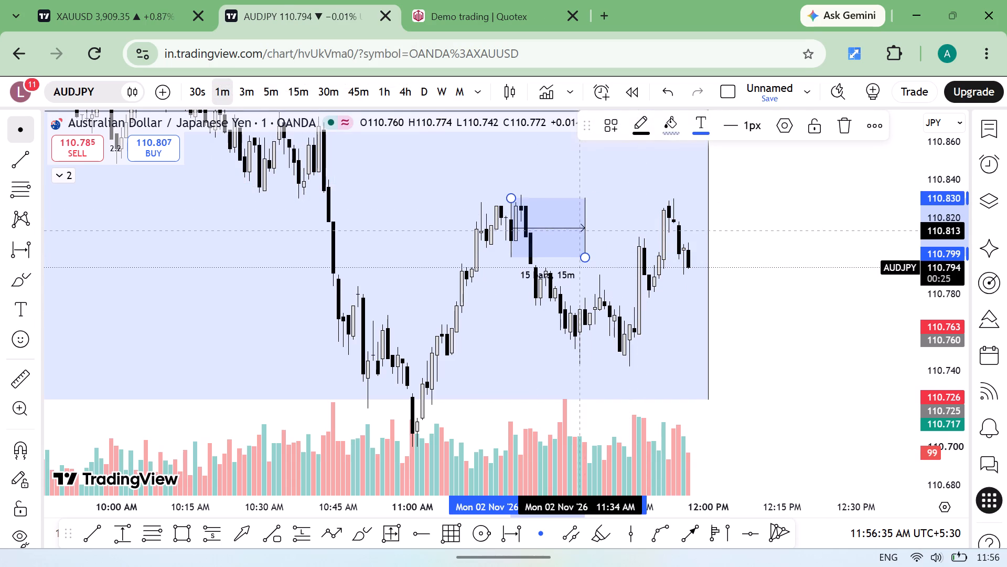
drag(578, 230, 575, 228)
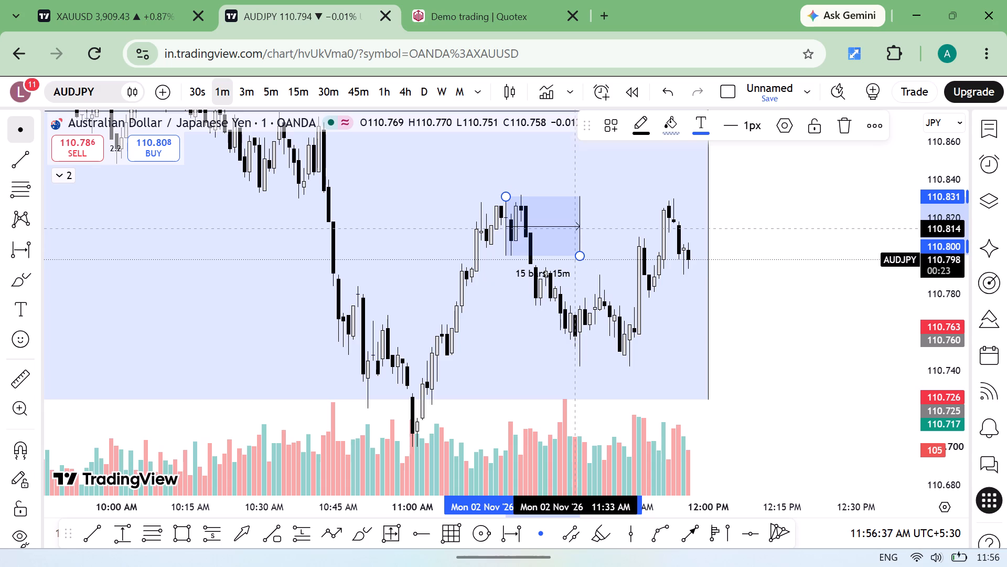
drag(575, 228, 576, 226)
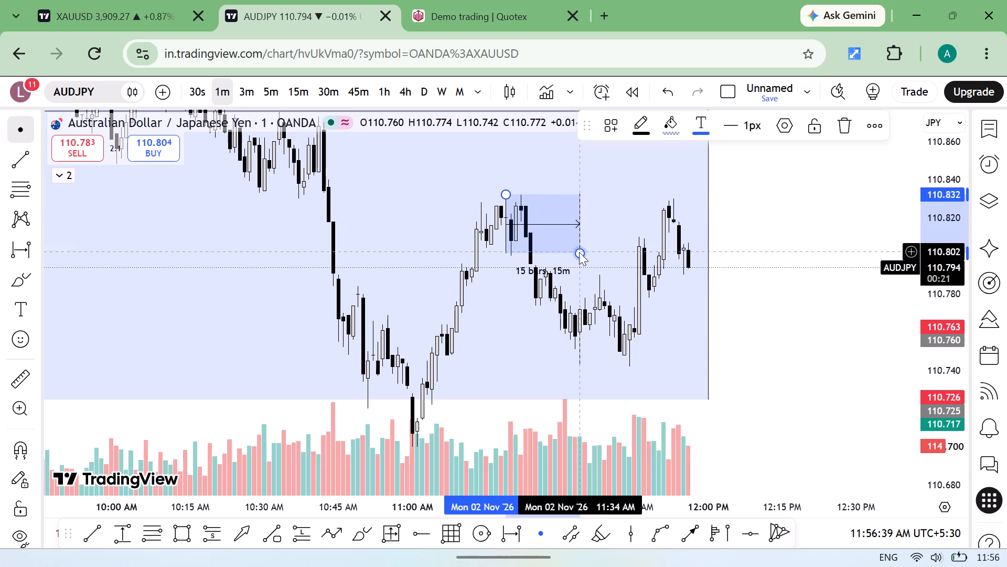
drag(581, 254, 627, 306)
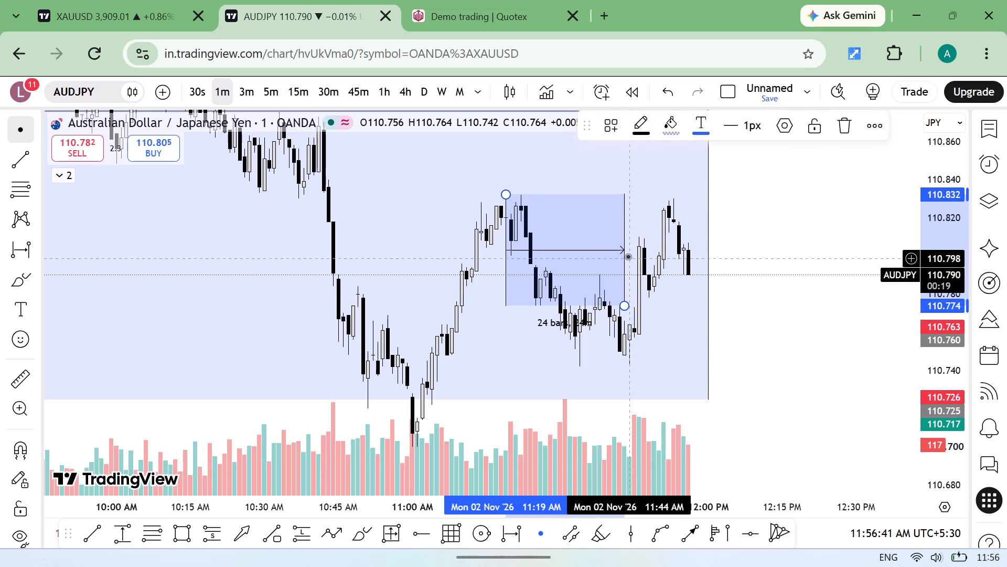
drag(623, 254, 741, 257)
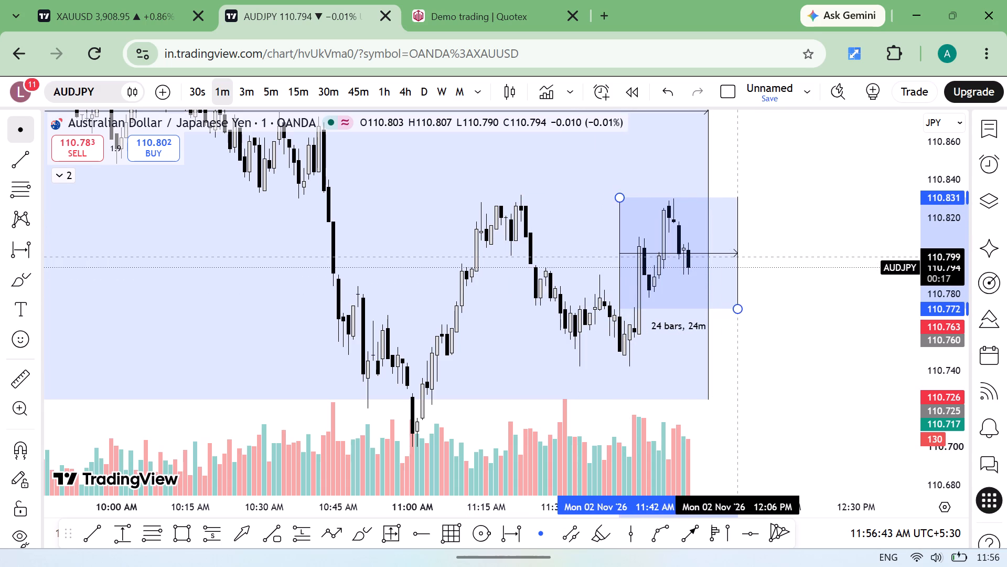
drag(741, 257, 742, 258)
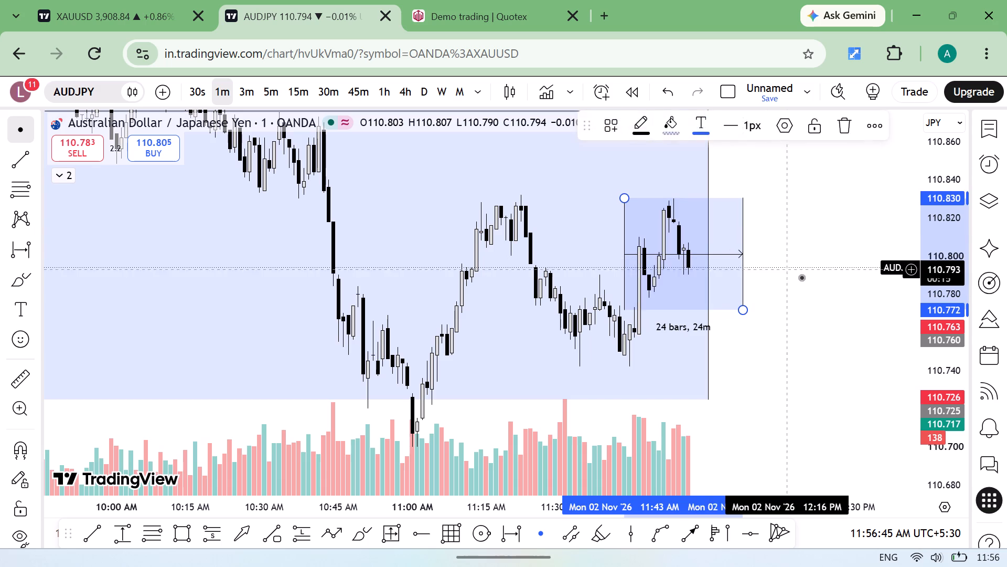
click(801, 277)
Check the AUD/JPY demo trade in Quotex through its 11:57 expiry.
click(475, 0)
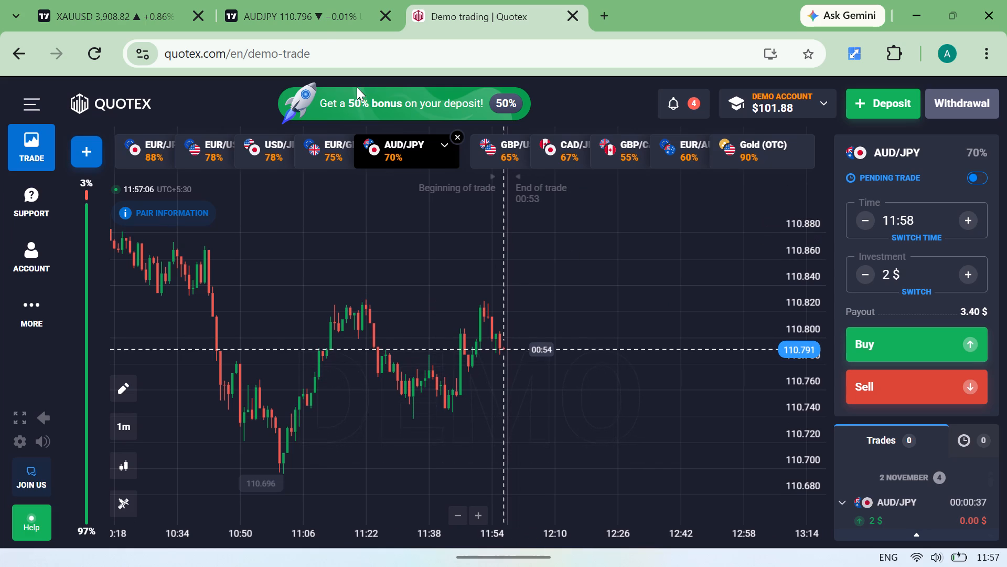
Back on the AUDJPY chart, draw a thin rectangle zone at about 110.770–110.772, from 11:43 AM to 12:12 PM, under the latest peak.
click(279, 4)
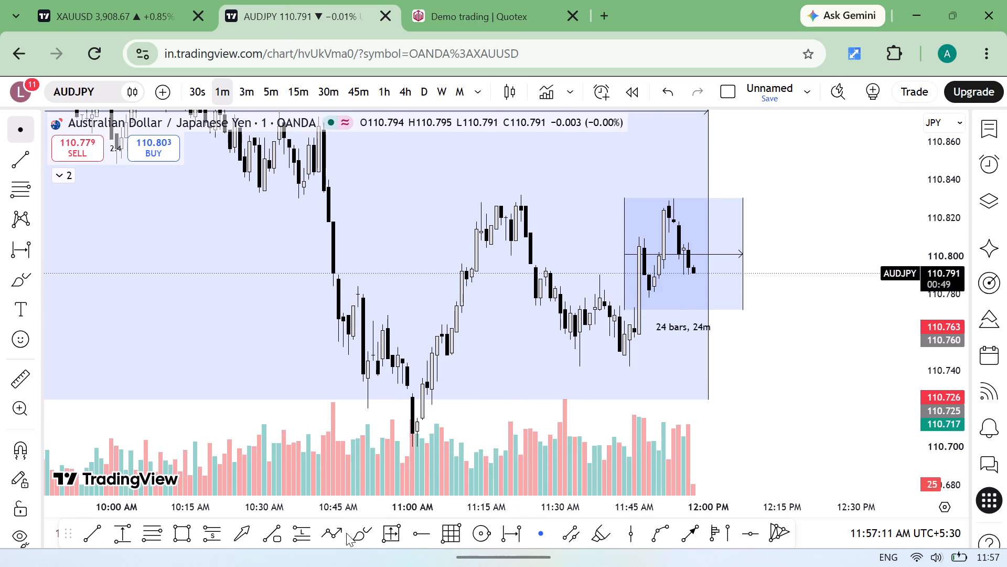
click(172, 532)
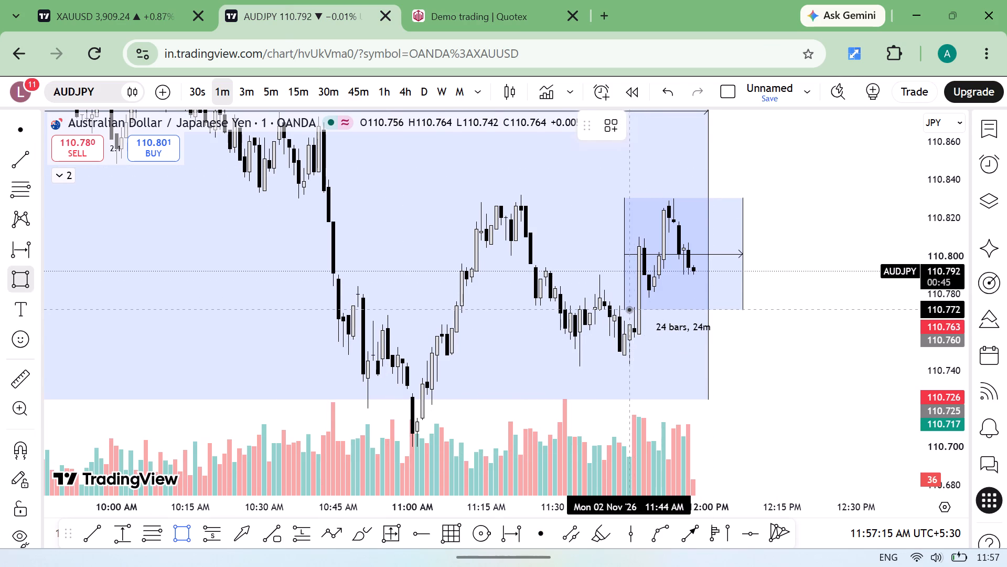
drag(625, 309, 768, 309)
click(768, 309)
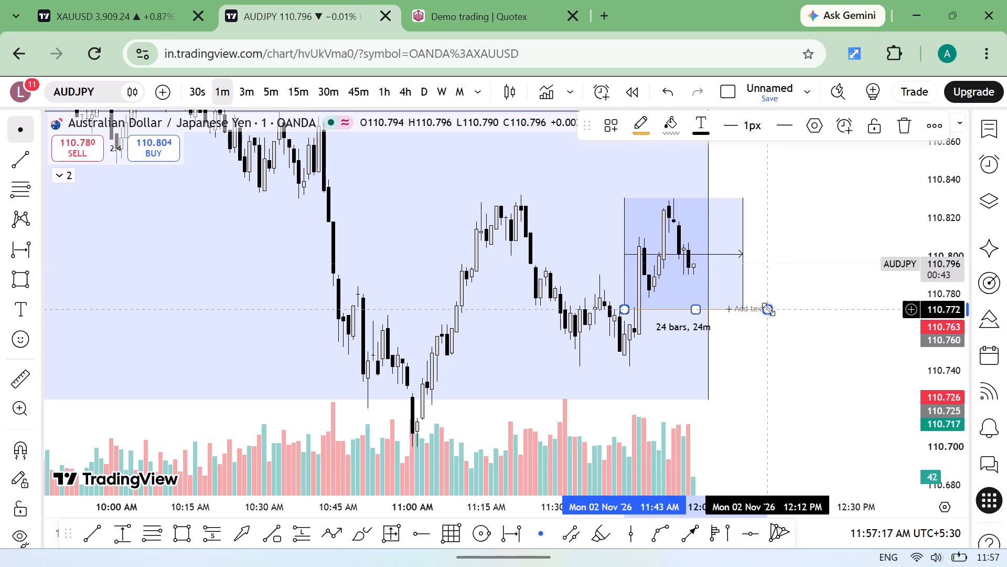
click(788, 291)
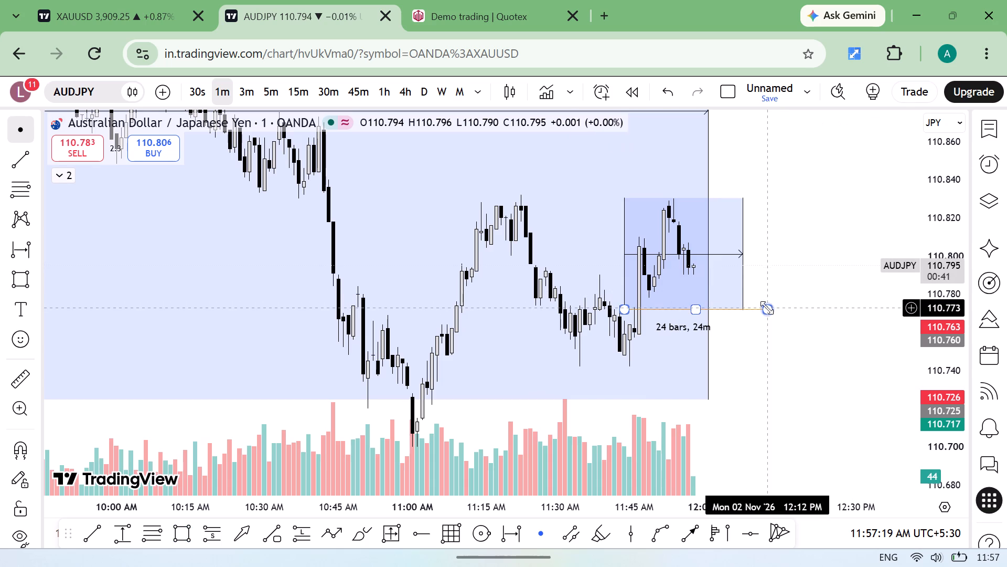
drag(767, 308, 768, 313)
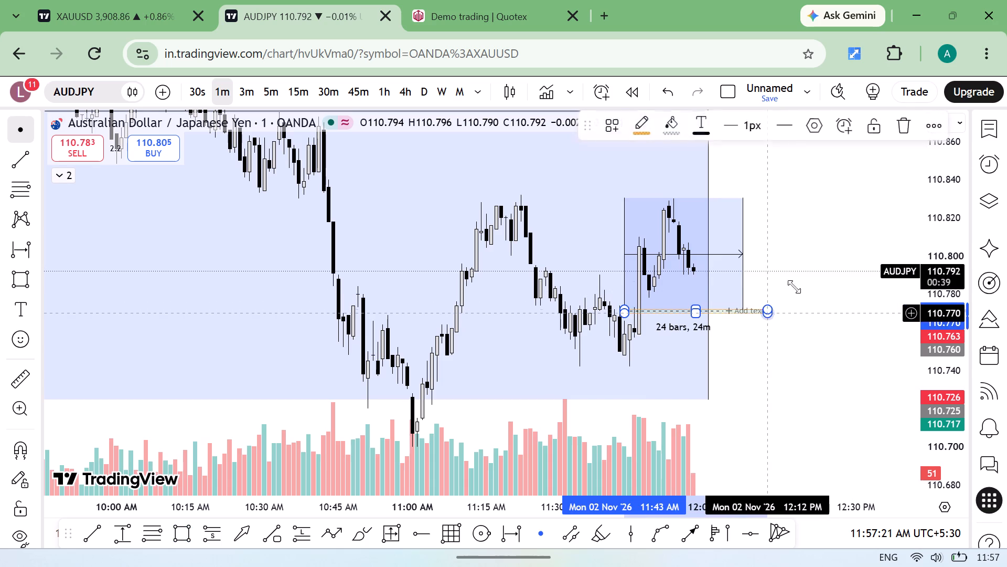
click(801, 281)
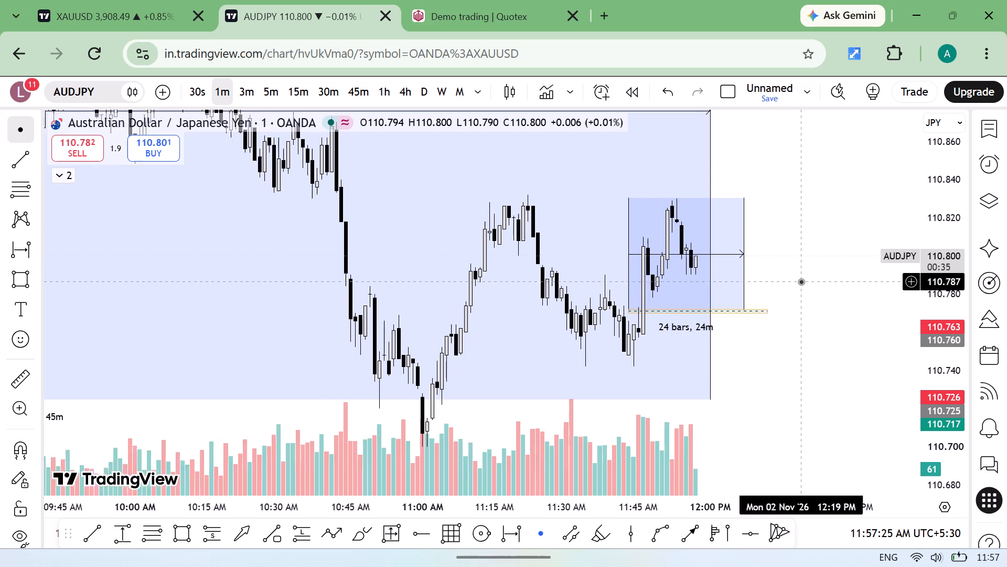
Extend the AUDJPY date range to 56 bars (56m) over the previous swing, then place it from 11:48 AM to 12:44 PM, top at 110.830.
drag(930, 210, 971, 447)
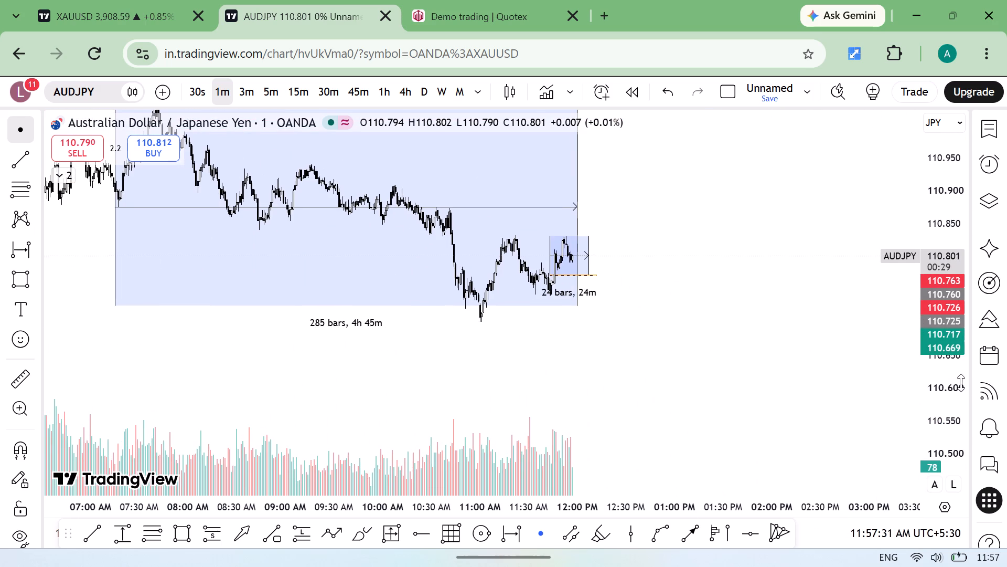
drag(934, 406, 882, 289)
click(592, 220)
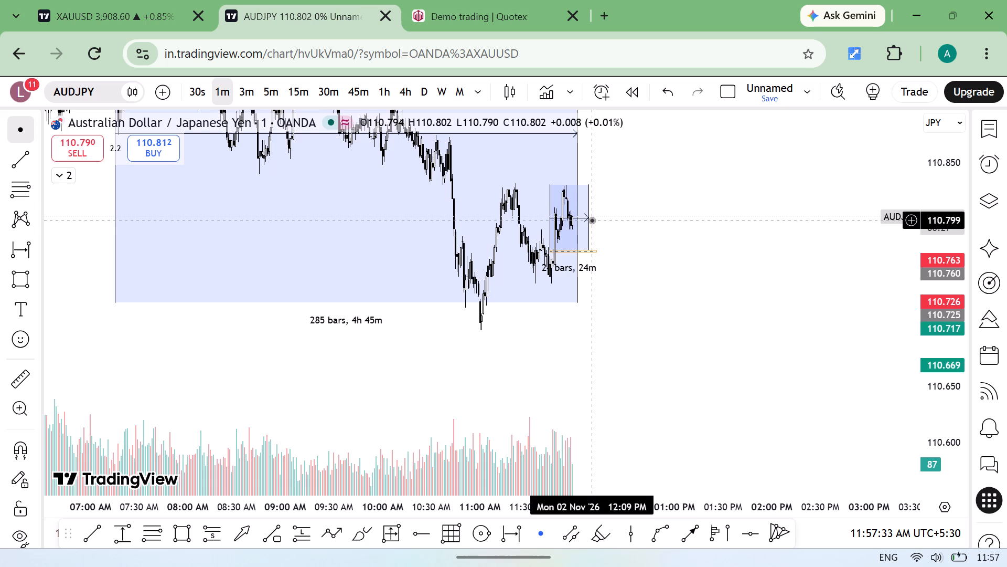
drag(589, 220, 541, 219)
drag(541, 254, 584, 278)
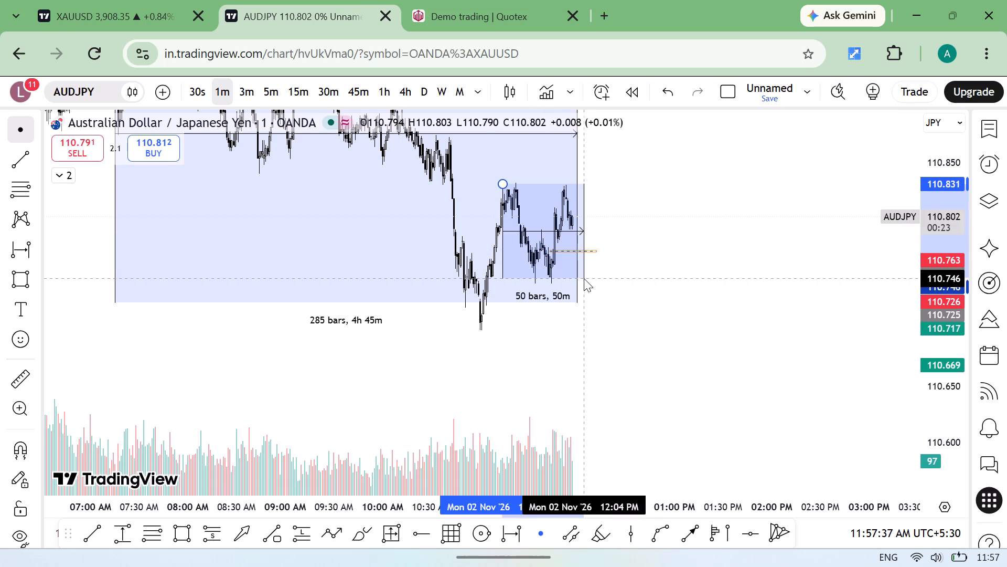
drag(584, 278, 594, 282)
click(591, 235)
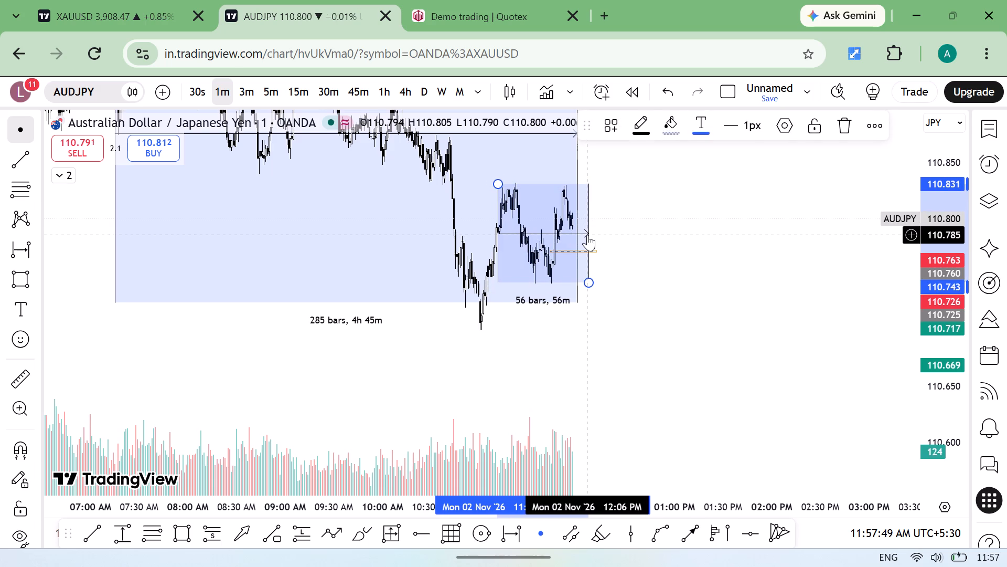
drag(587, 235, 643, 239)
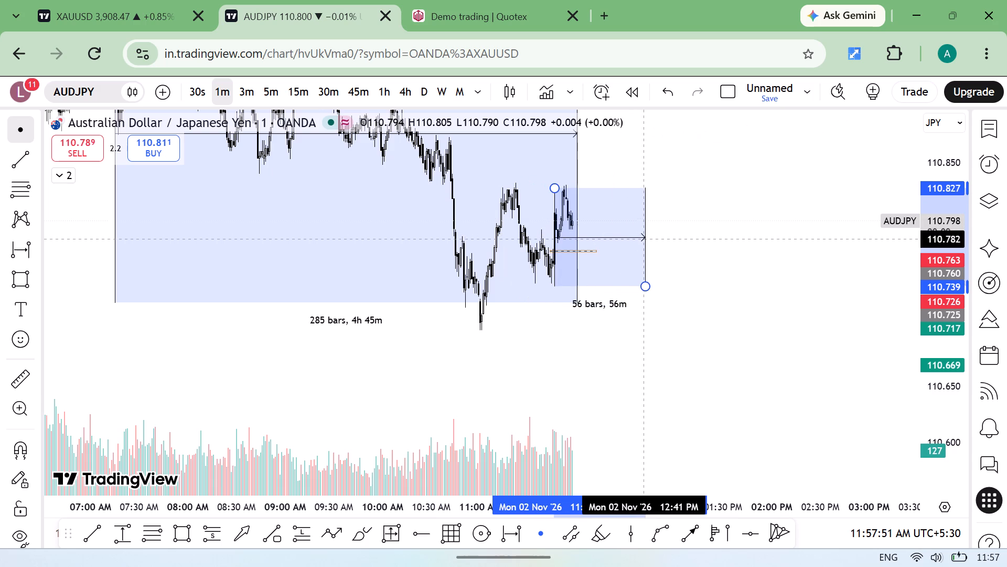
drag(643, 239, 647, 236)
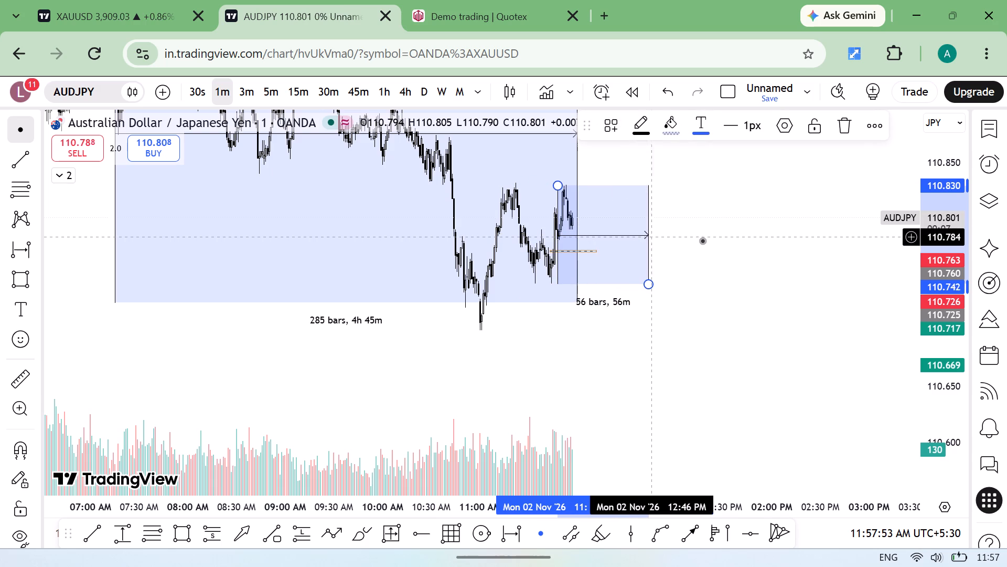
key(alt+r)
scroll(712, 237, left, 1)
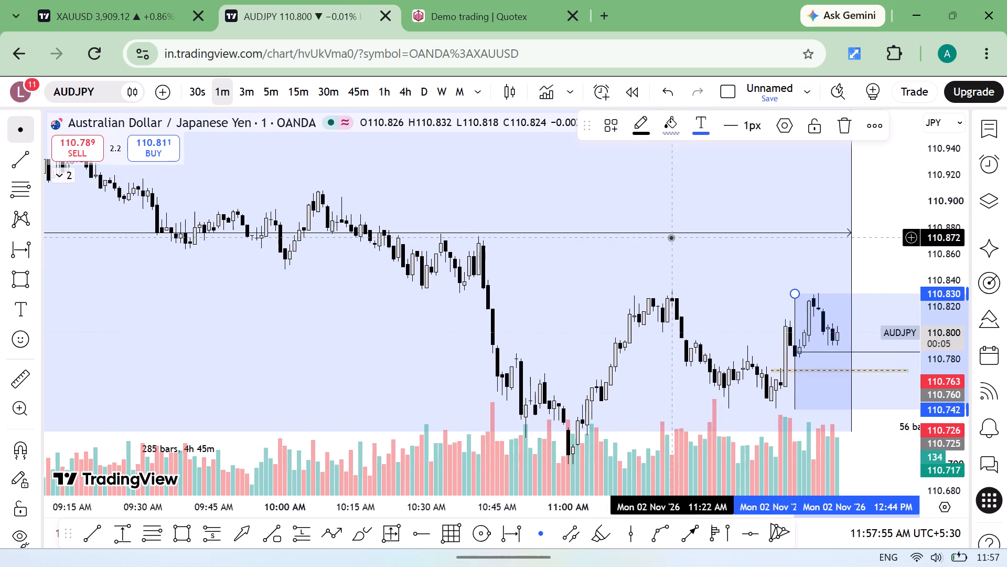
scroll(671, 237, left, 1)
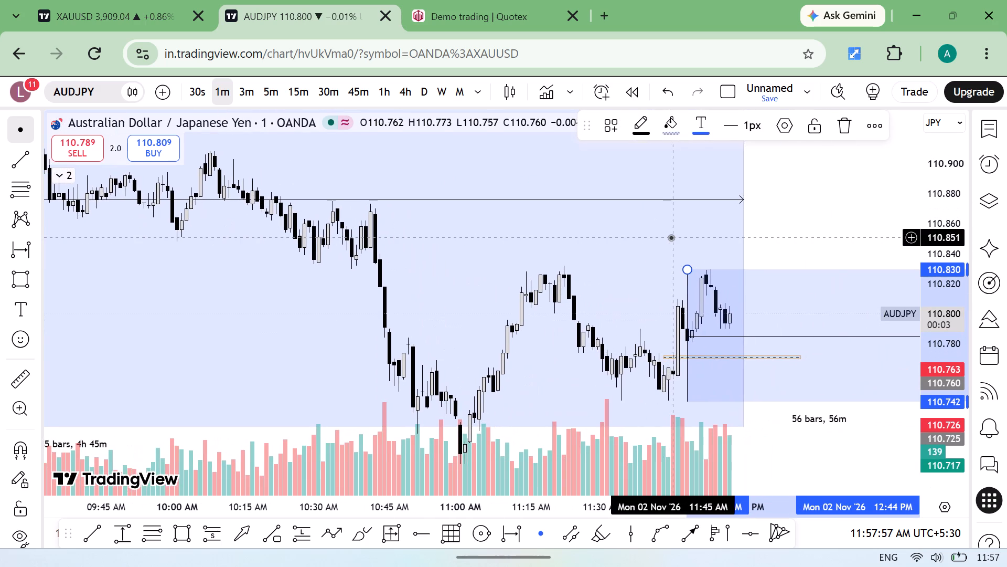
scroll(671, 237, left, 1)
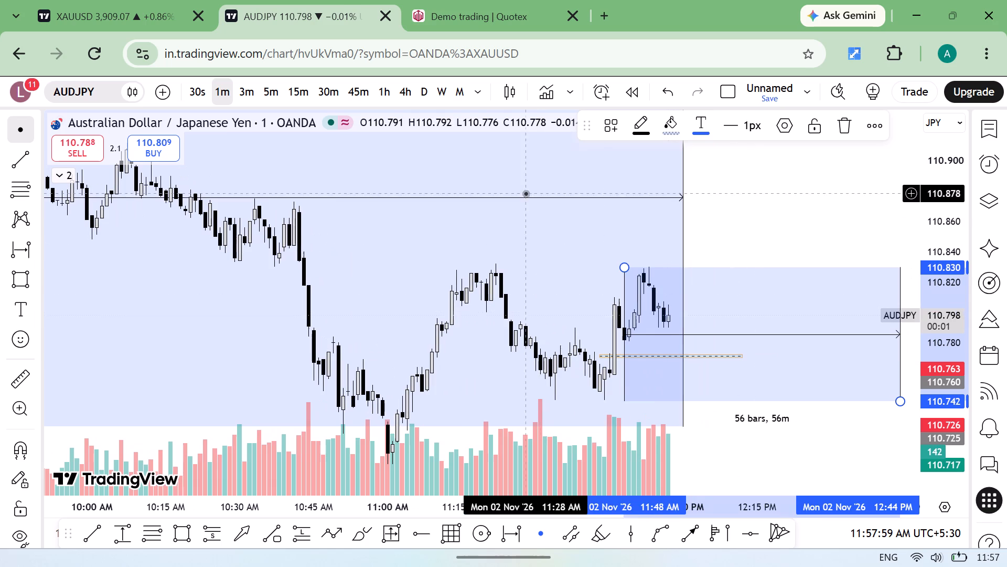
Switch to Quotex and examine the EUR/JPY and EUR/USD charts for another trade candidate.
click(467, 30)
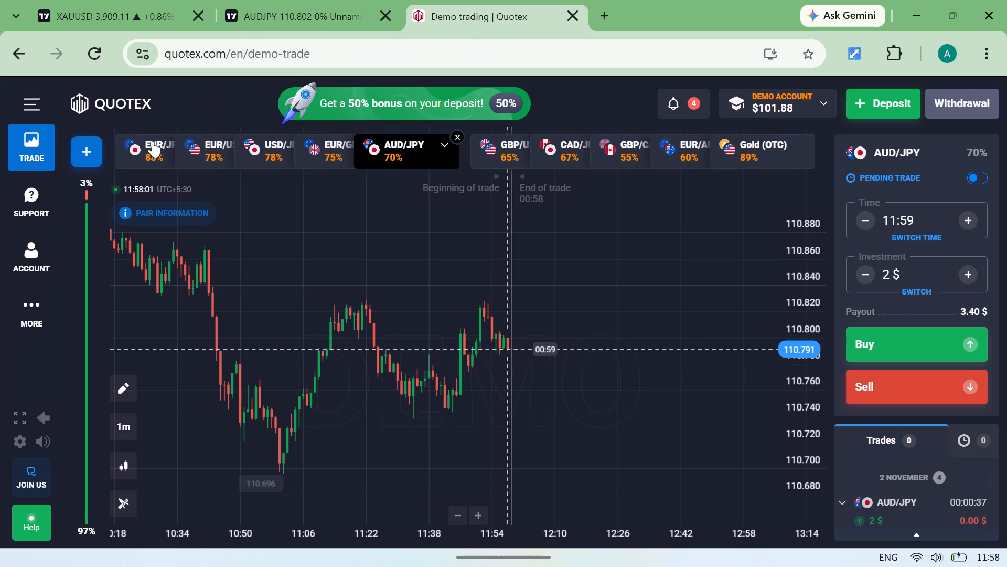
click(153, 141)
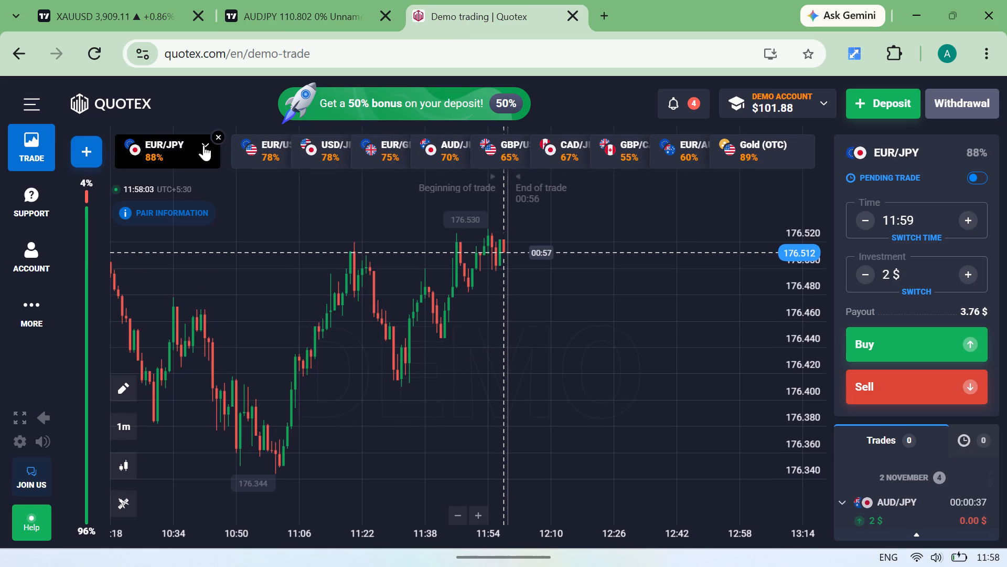
click(262, 145)
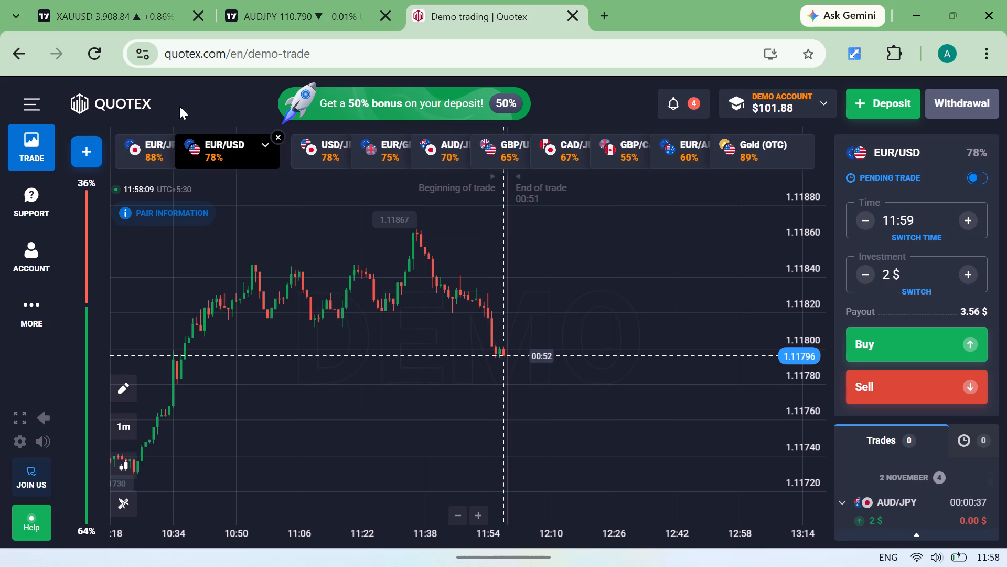
Duplicate the AUDJPY TradingView tab to get a separate chart for another pair.
click(251, 0)
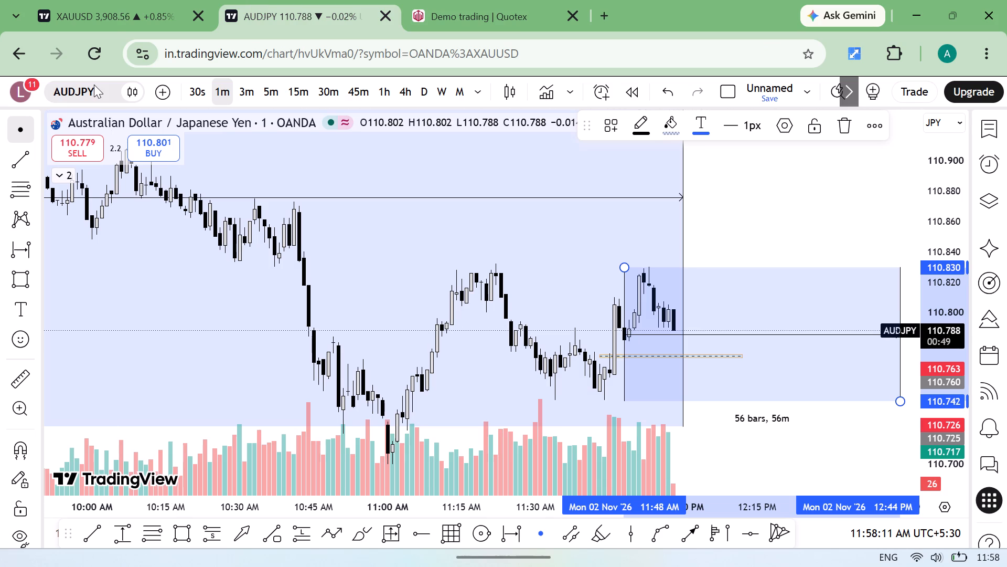
click(94, 85)
key(BackSpace)
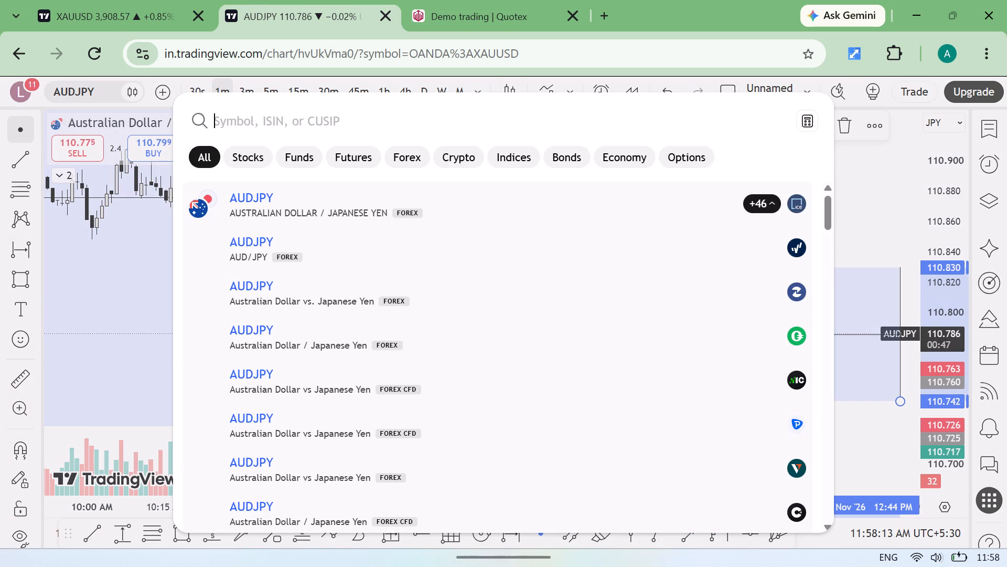
click(300, 0)
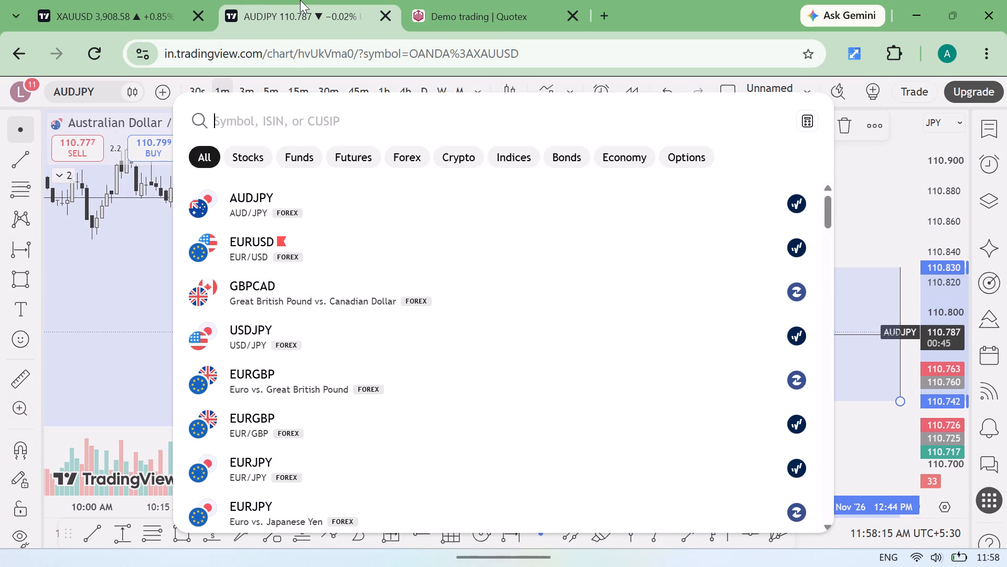
right_click(300, 0)
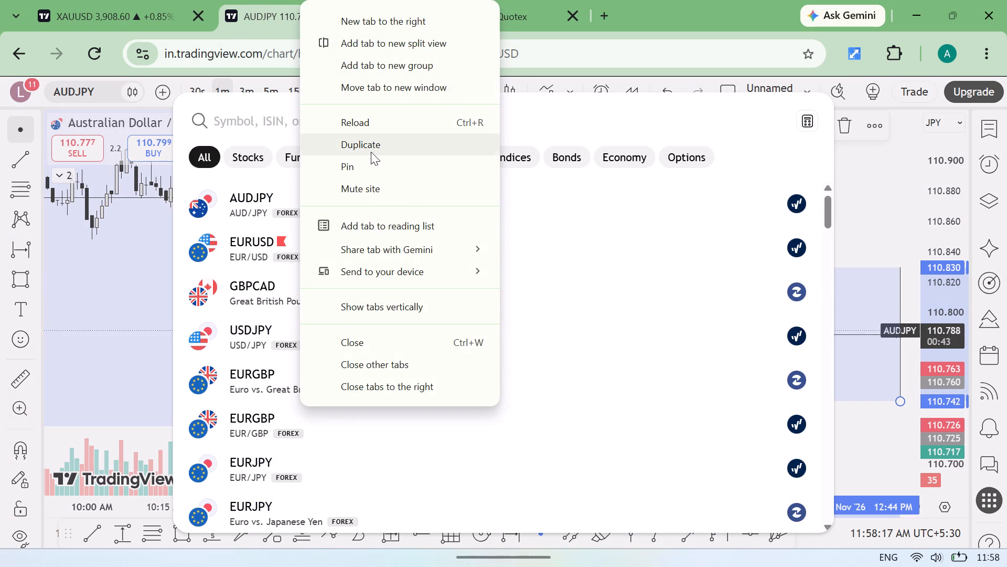
click(371, 152)
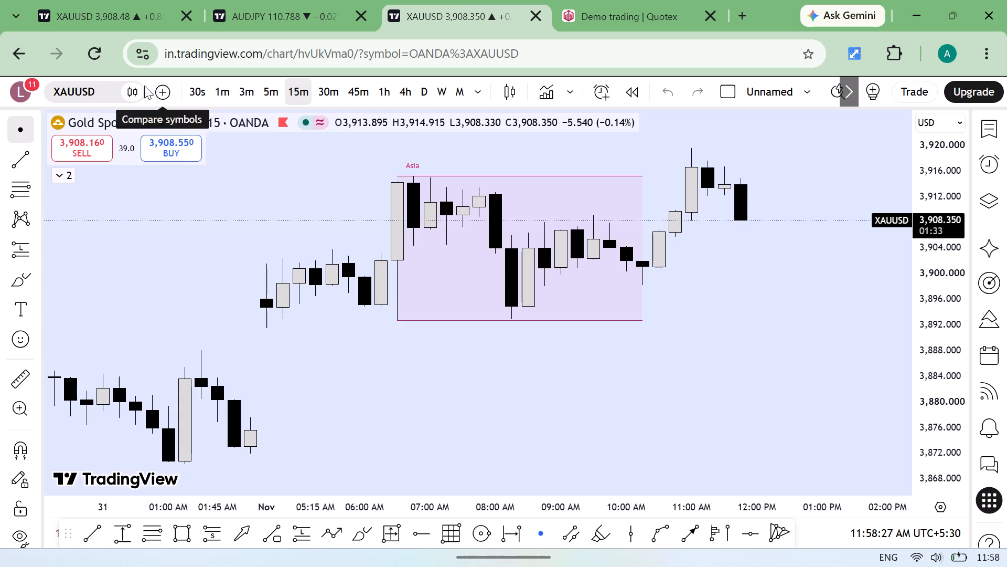
Load EURUSD in the duplicated chart and set its timeframe to 5 minutes.
click(99, 88)
key(BackSpace)
text(ei)
key(BackSpace)
text(urusd)
key(Return)
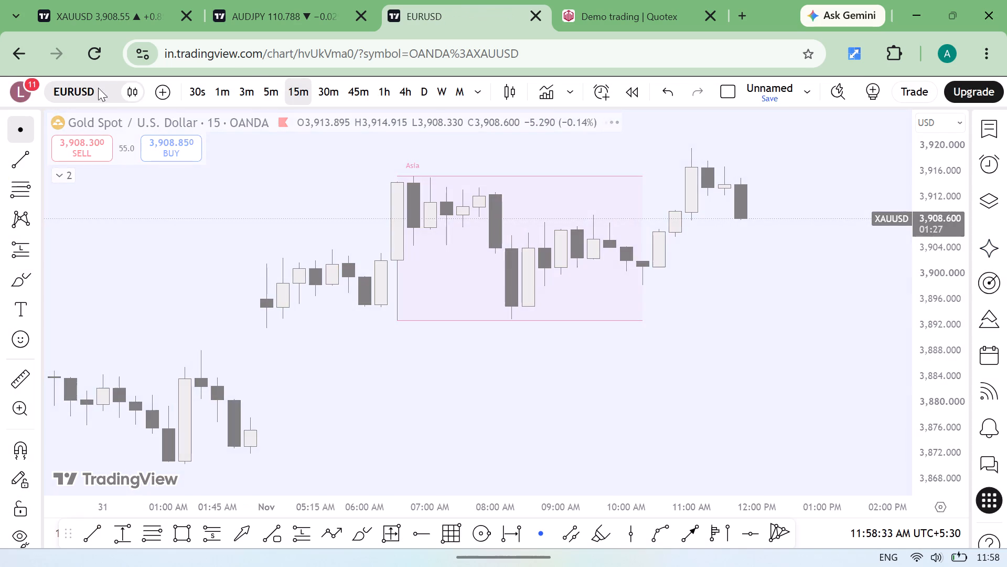
click(274, 92)
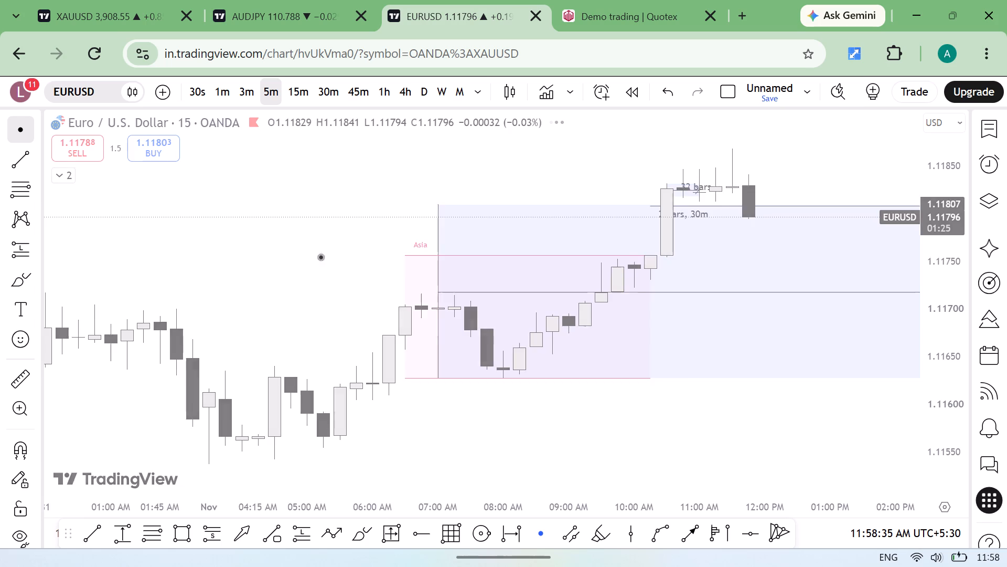
Hide the Sessions indicator, show Vol · Ticks on the EURUSD chart, and collapse the indicator list.
click(65, 182)
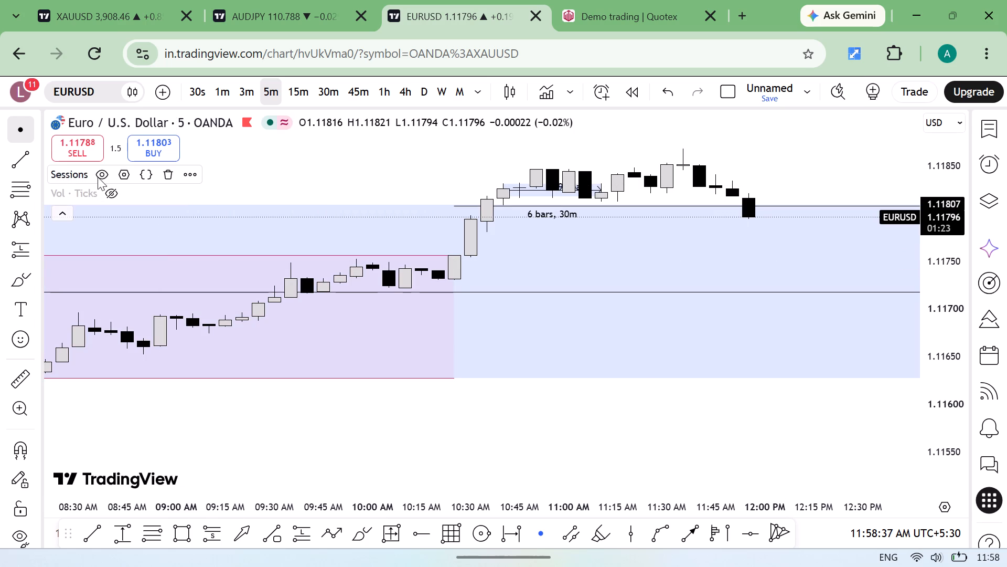
drag(99, 173, 110, 195)
drag(110, 195, 54, 220)
click(54, 220)
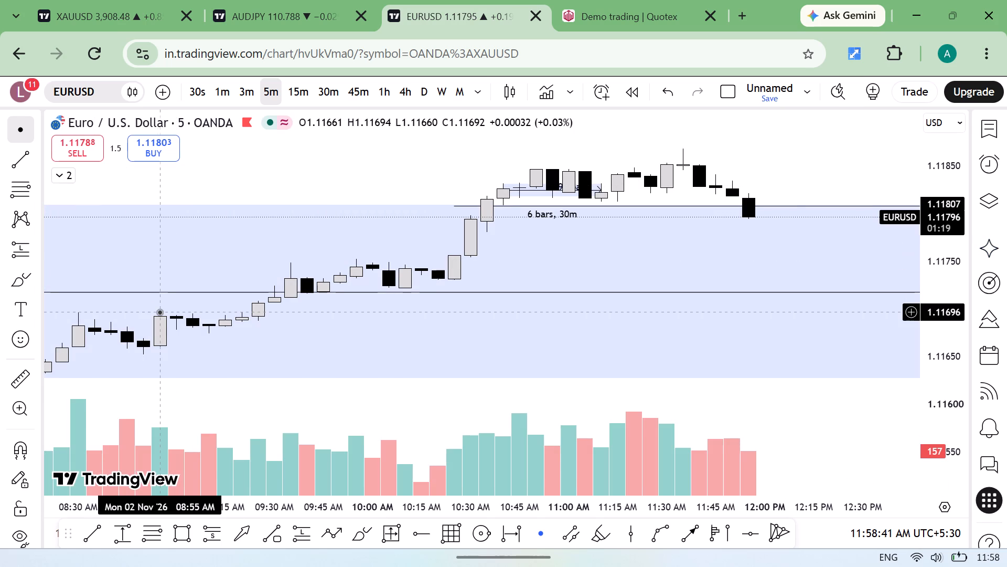
Cut the horizontal ray at 1.11807 from the EURUSD 5-minute chart.
key(alt+r)
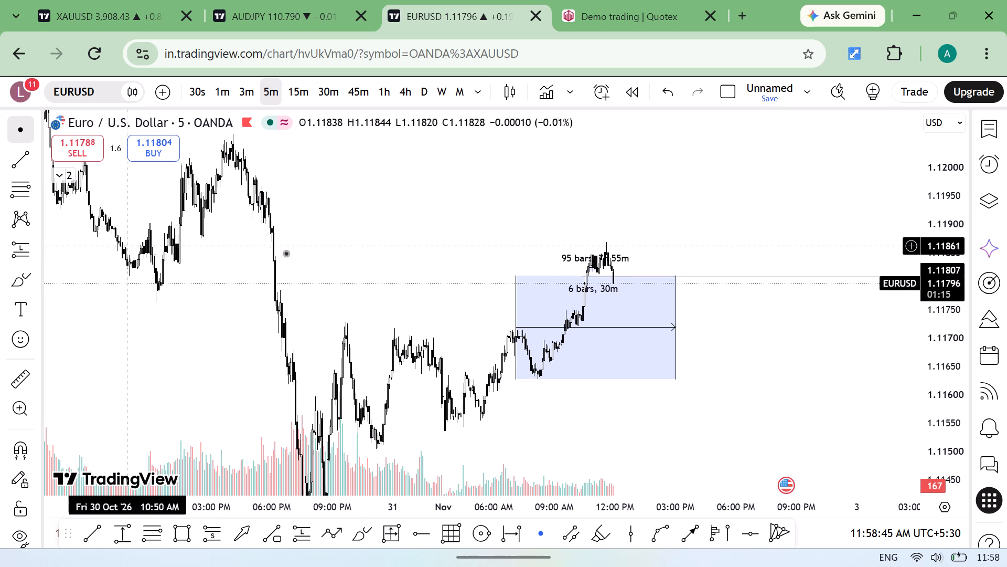
drag(939, 333, 941, 383)
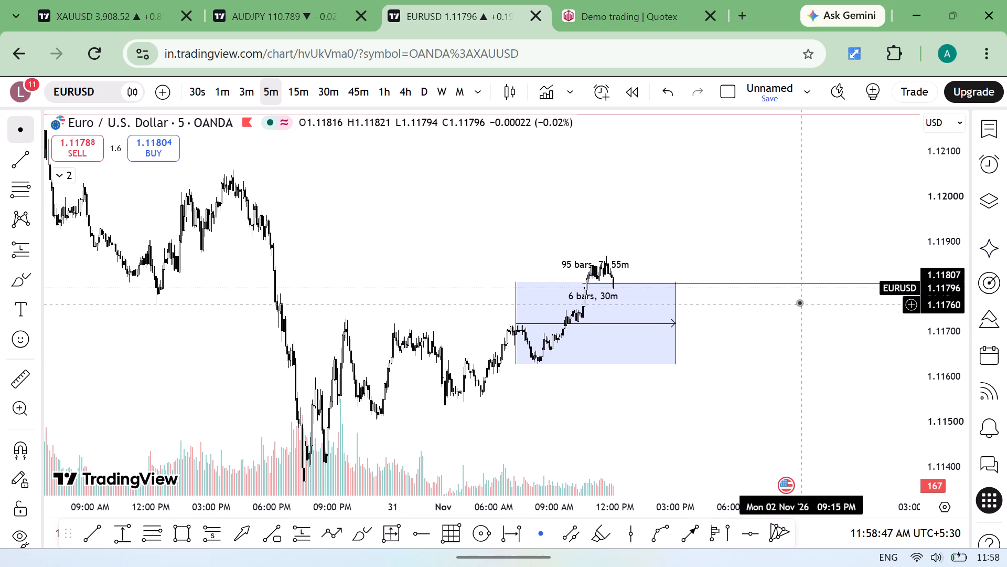
click(781, 281)
key(ctrl+x)
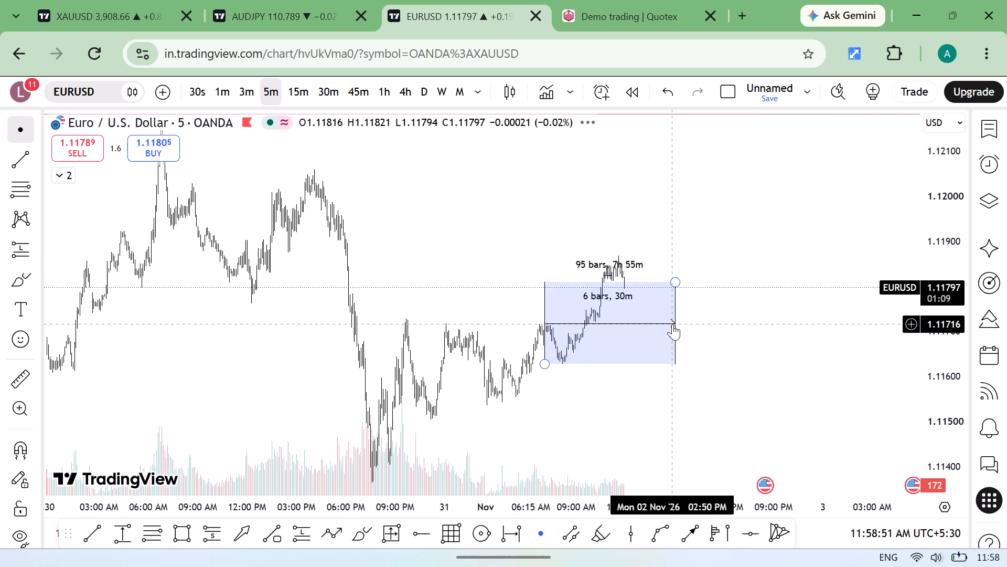
Move the 95-bar EURUSD date range back over the rebound from the 30 October low and widen it to 133 bars.
drag(732, 364, 713, 271)
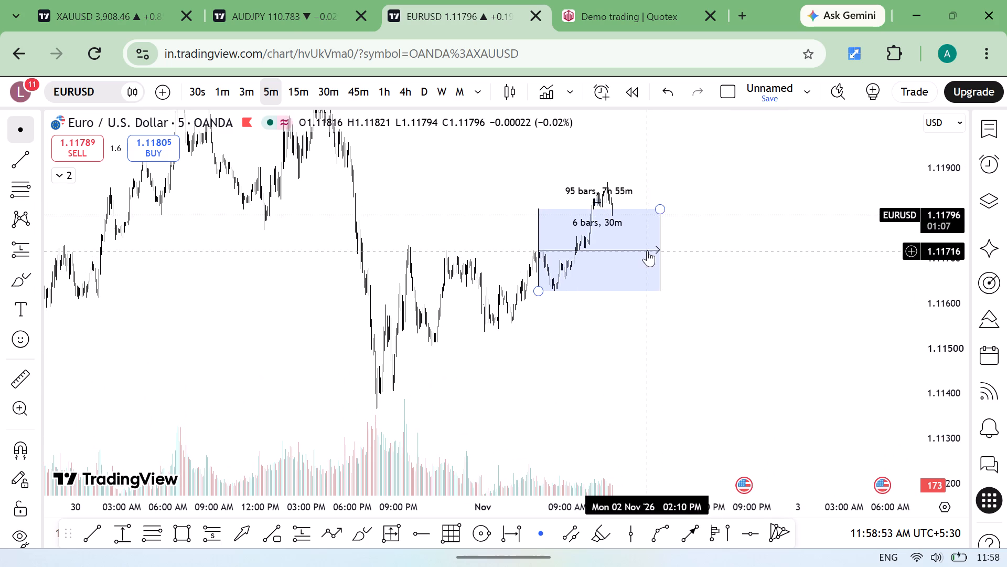
drag(647, 250, 579, 289)
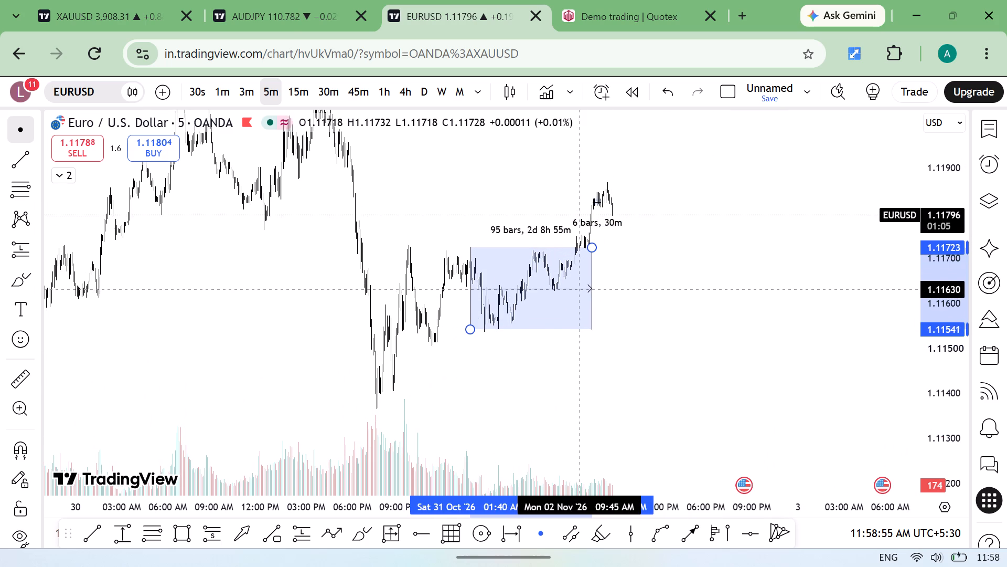
drag(579, 289, 501, 304)
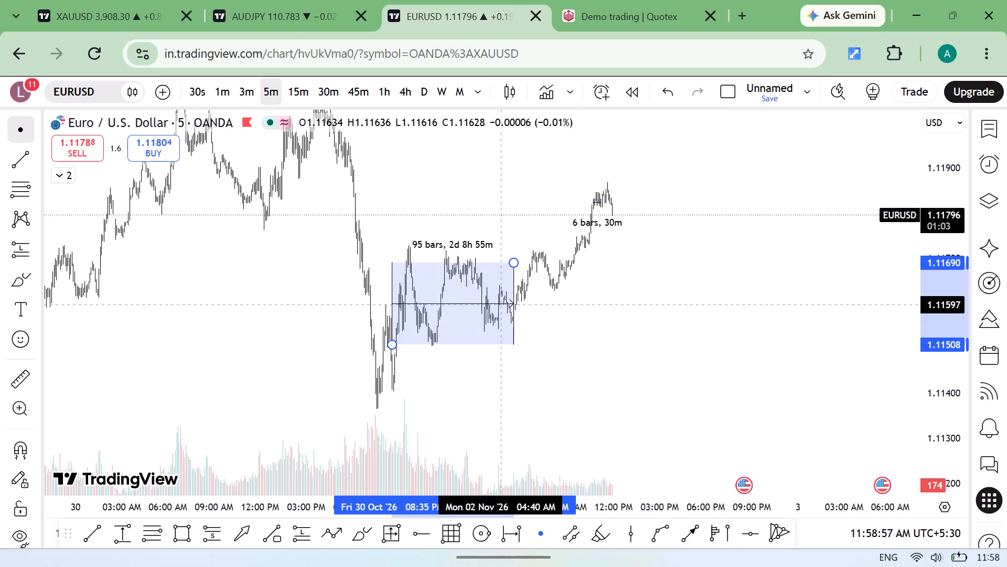
drag(501, 304, 473, 362)
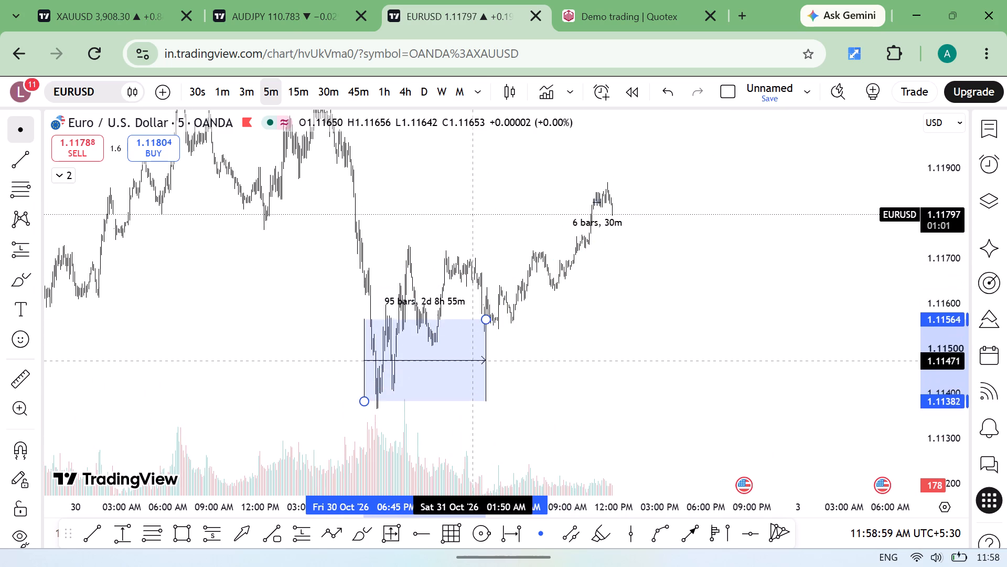
drag(473, 362, 471, 368)
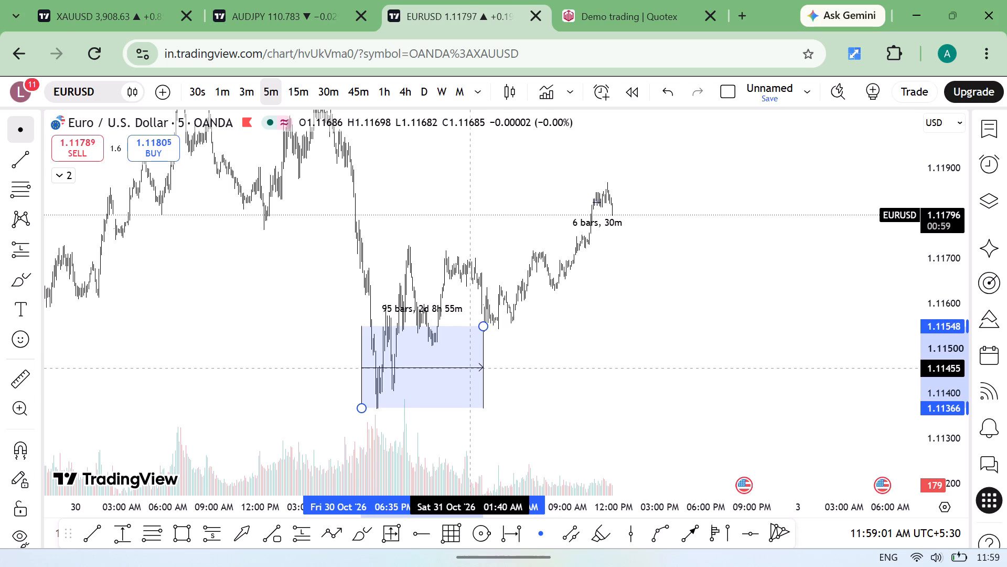
drag(471, 368, 470, 368)
drag(483, 325, 531, 303)
Move the widened date range onto the latest EURUSD rise on 2 November and deselect it.
drag(531, 353, 670, 254)
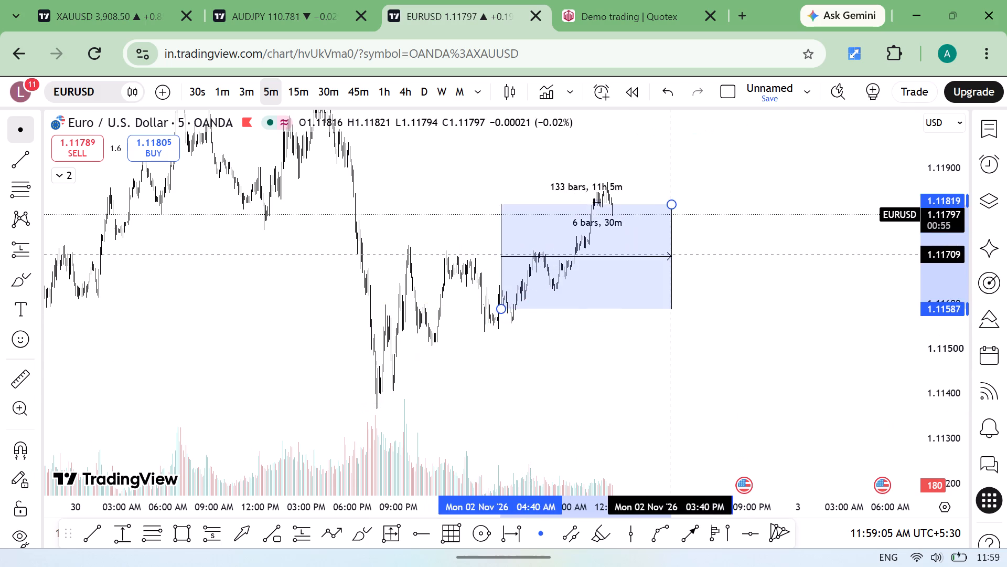
drag(670, 254, 691, 236)
click(748, 244)
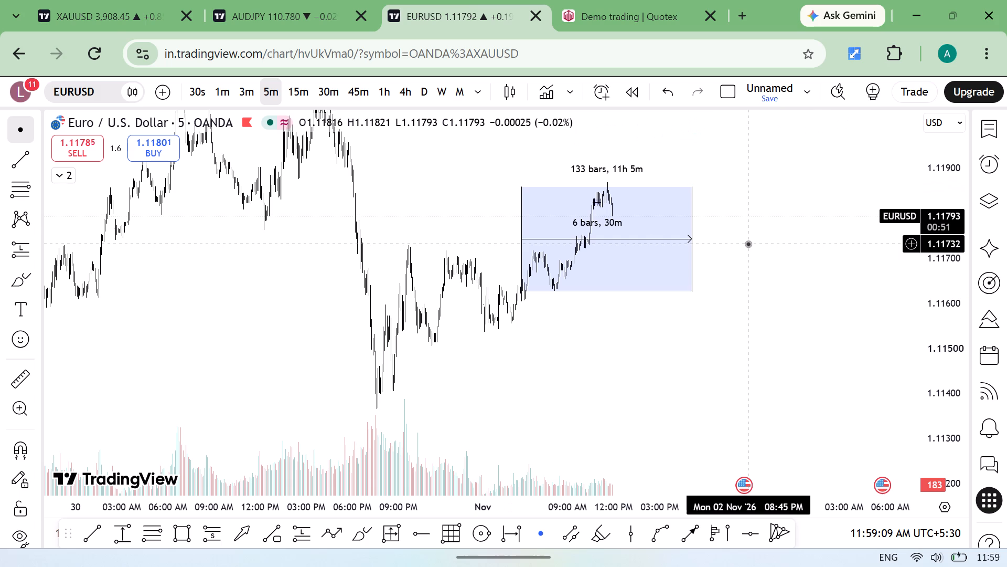
Place a horizontal line at 1.11866 at the latest EURUSD swing high.
key(alt+r)
scroll(804, 252, left, 3)
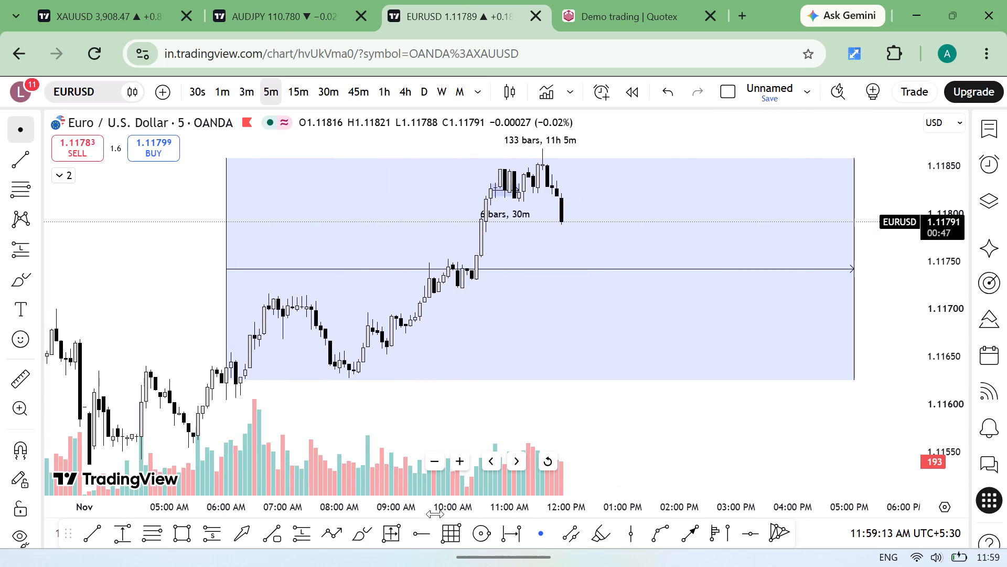
click(520, 527)
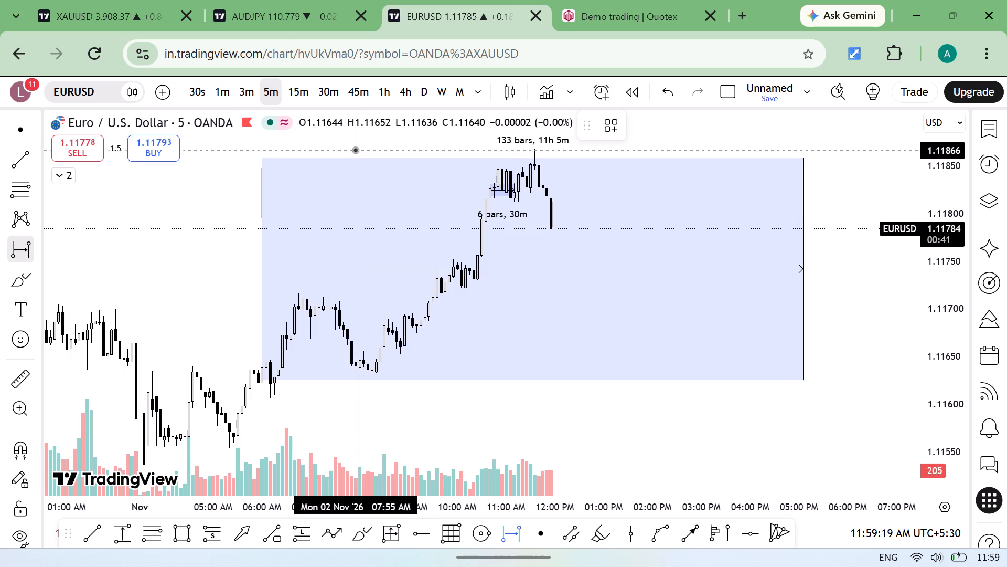
key(alt+h)
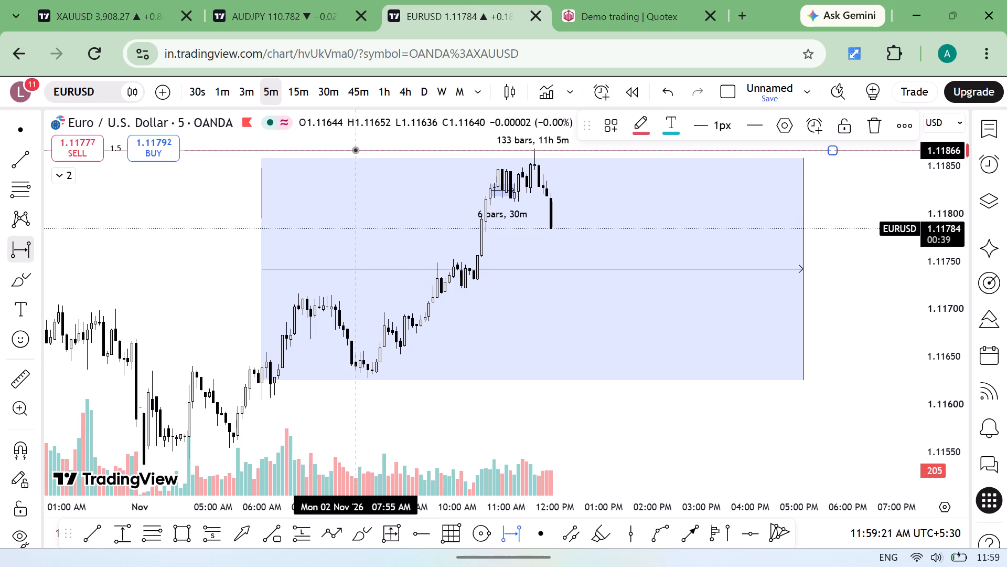
Draw a 57-bar date range from 1.11959 to 1.11711 over the 30 October fall on the EURUSD chart.
scroll(307, 164, right, 5)
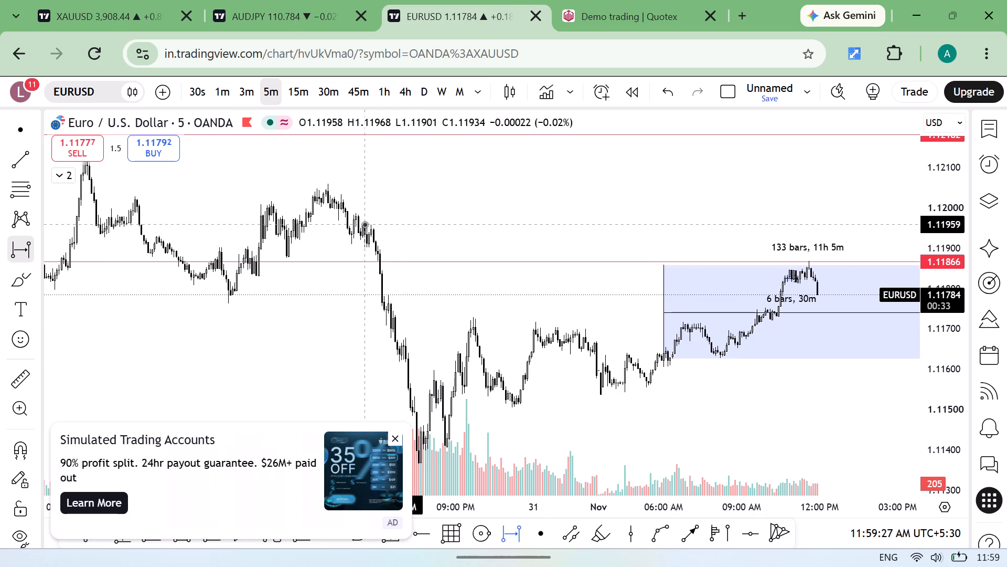
drag(365, 224, 472, 334)
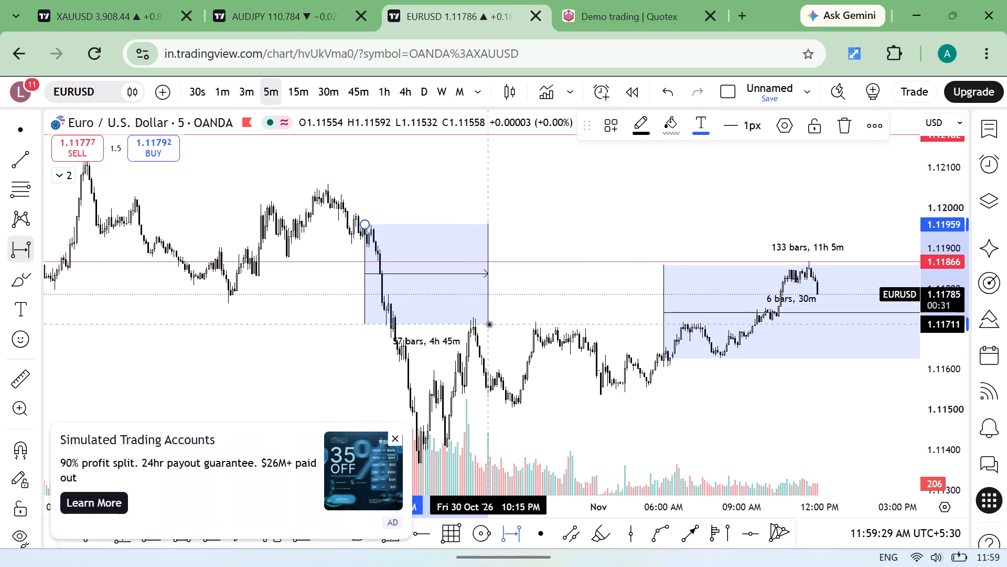
drag(489, 324, 704, 264)
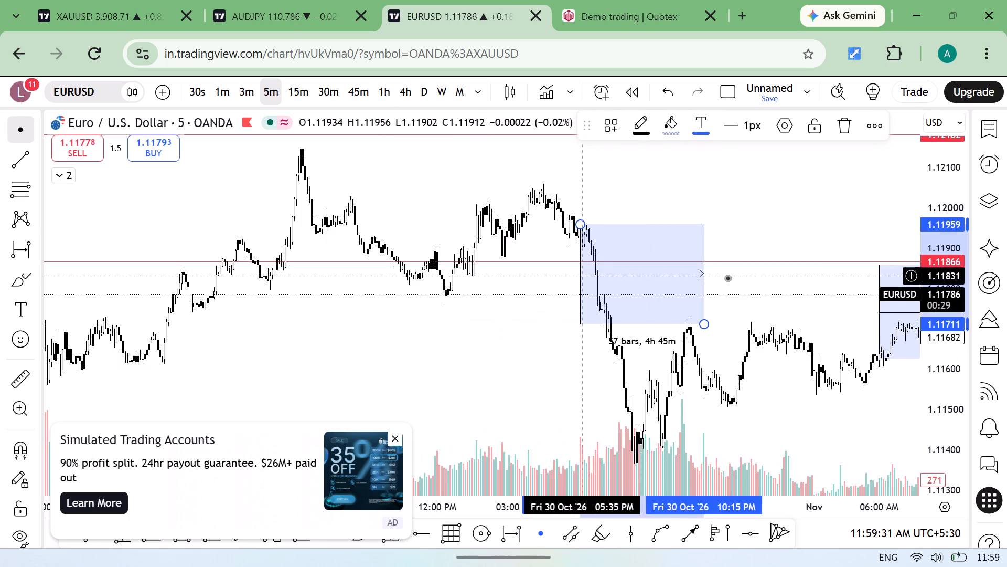
Move the 57-bar date range to the latest EURUSD swing, with its top edge at the 1.11866 line.
scroll(741, 279, left, 3)
drag(426, 249, 626, 238)
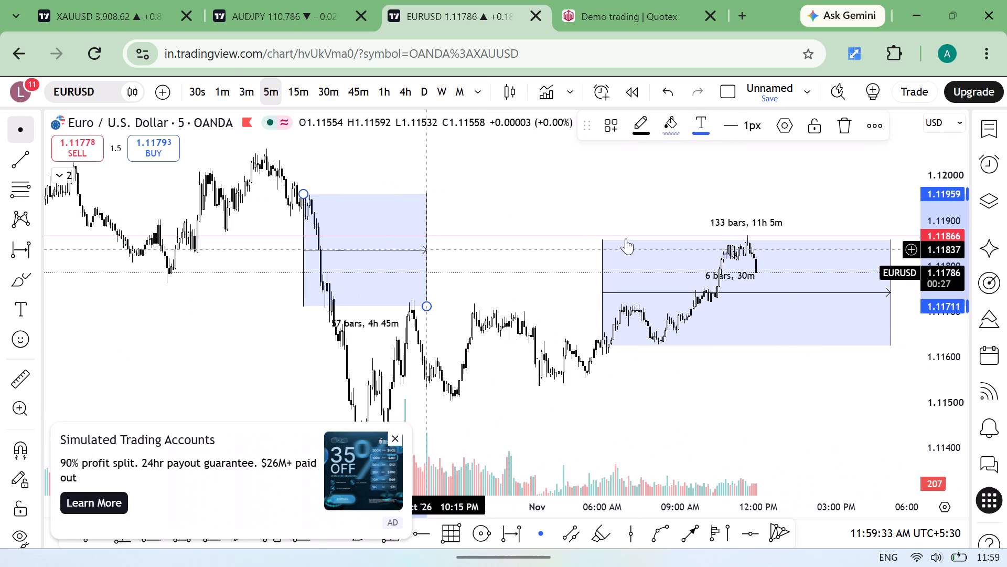
drag(626, 238, 846, 291)
click(827, 196)
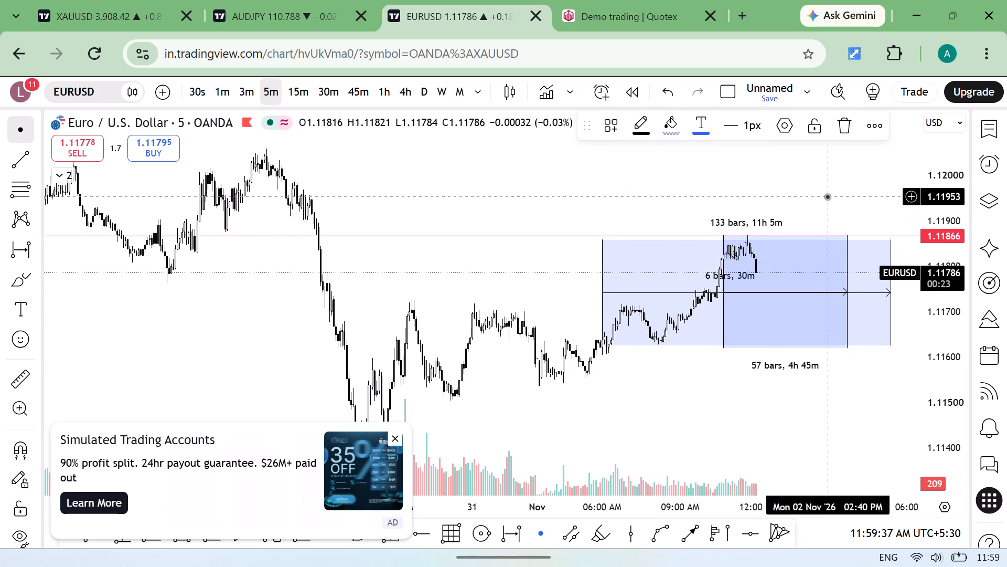
Draw a 74-bar date range on 2 November from 09:15 AM to 03:25 PM, spanning about 1.11868 to 1.11752.
scroll(827, 196, left, 2)
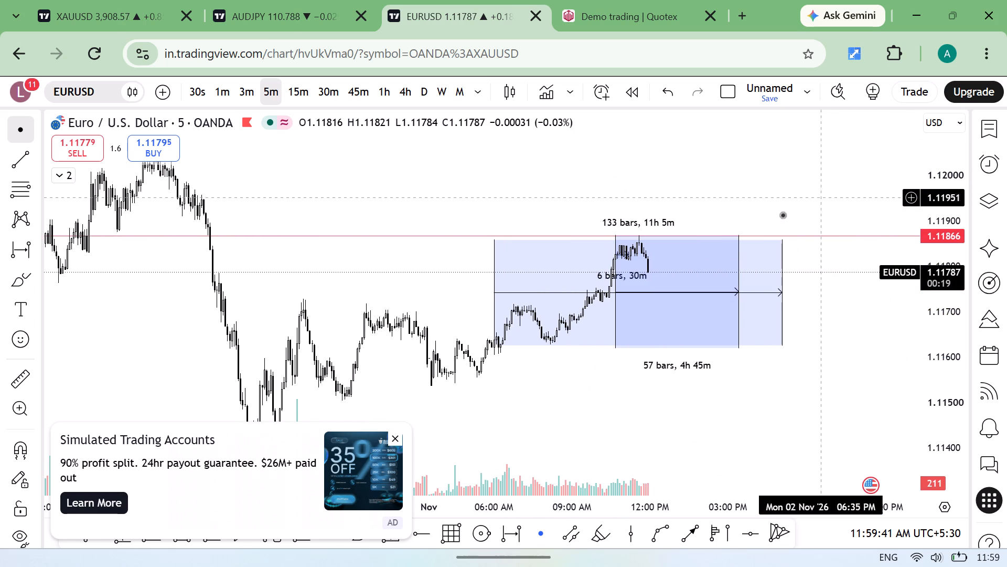
click(512, 534)
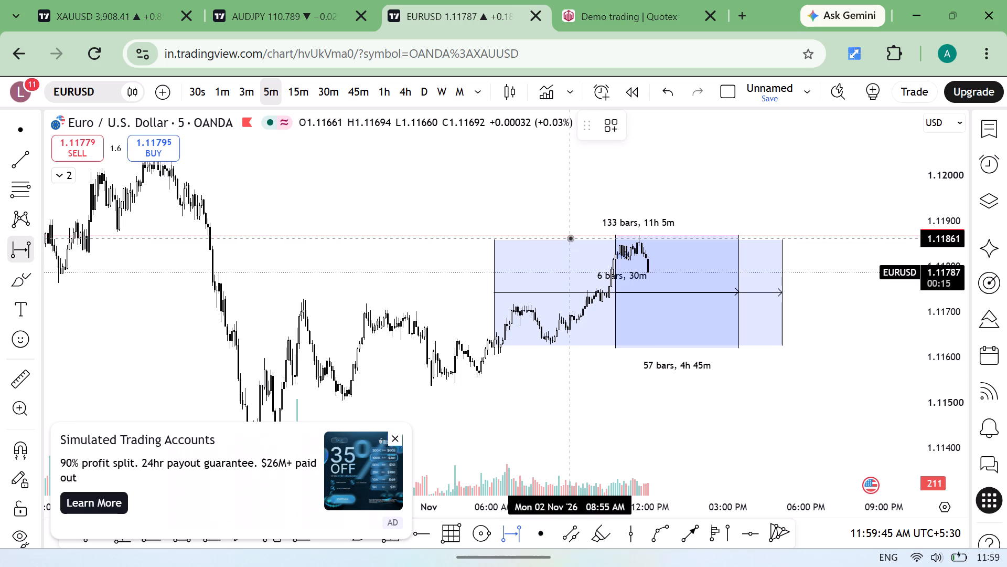
drag(577, 235, 710, 291)
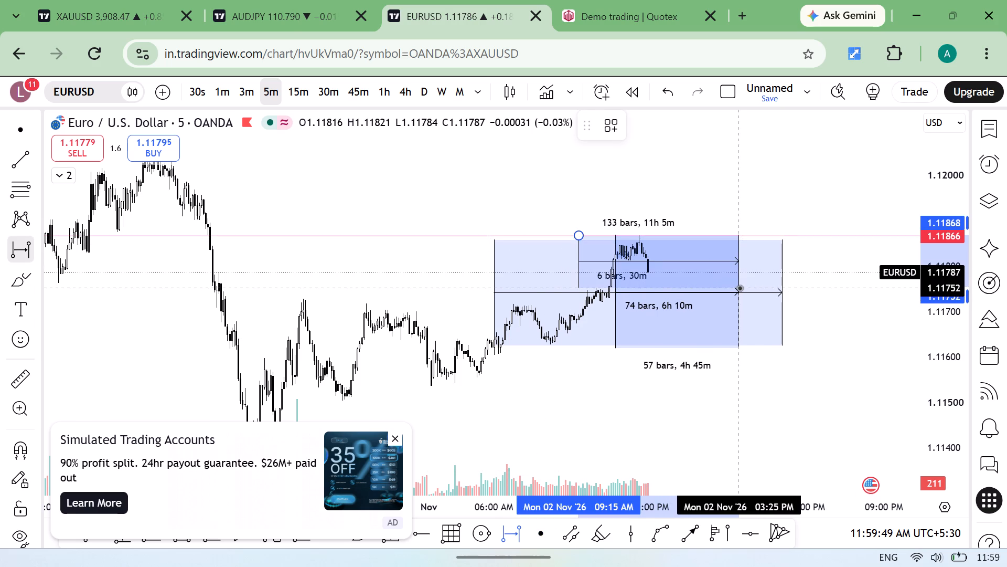
click(740, 288)
click(854, 314)
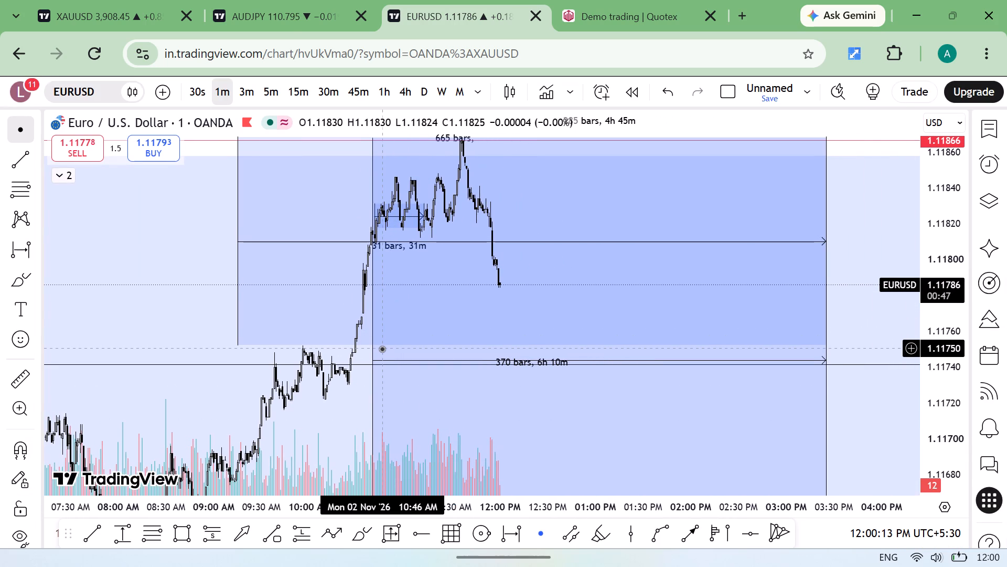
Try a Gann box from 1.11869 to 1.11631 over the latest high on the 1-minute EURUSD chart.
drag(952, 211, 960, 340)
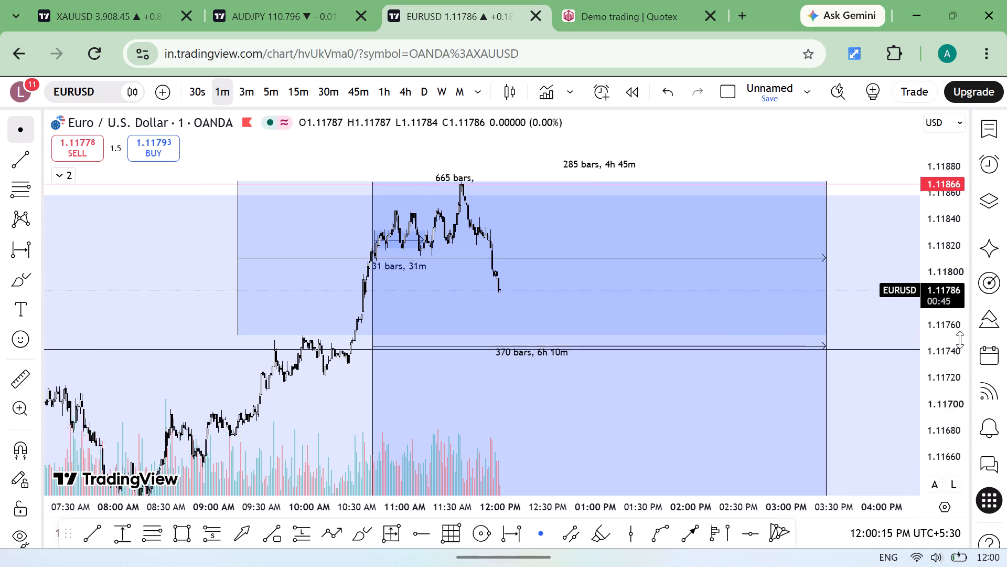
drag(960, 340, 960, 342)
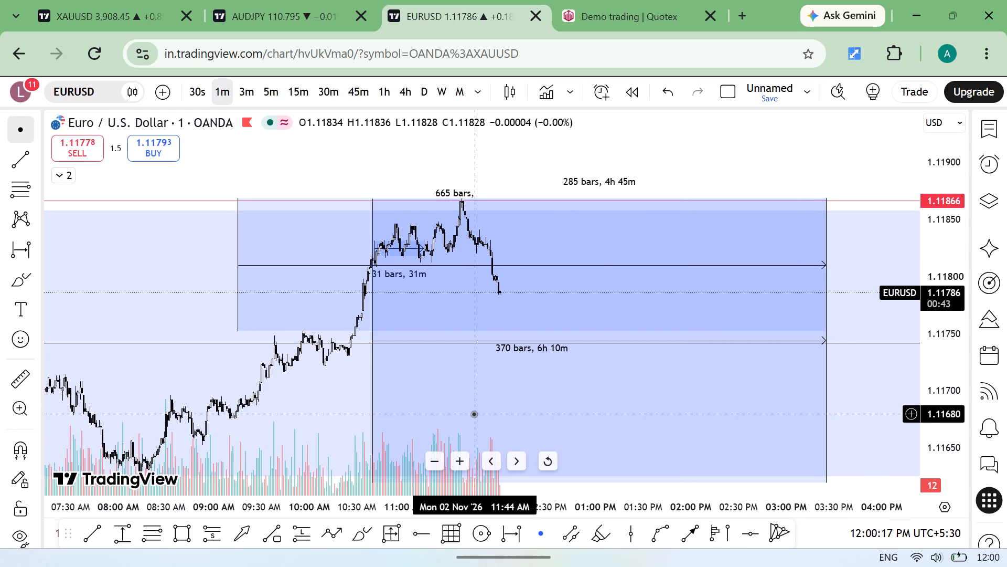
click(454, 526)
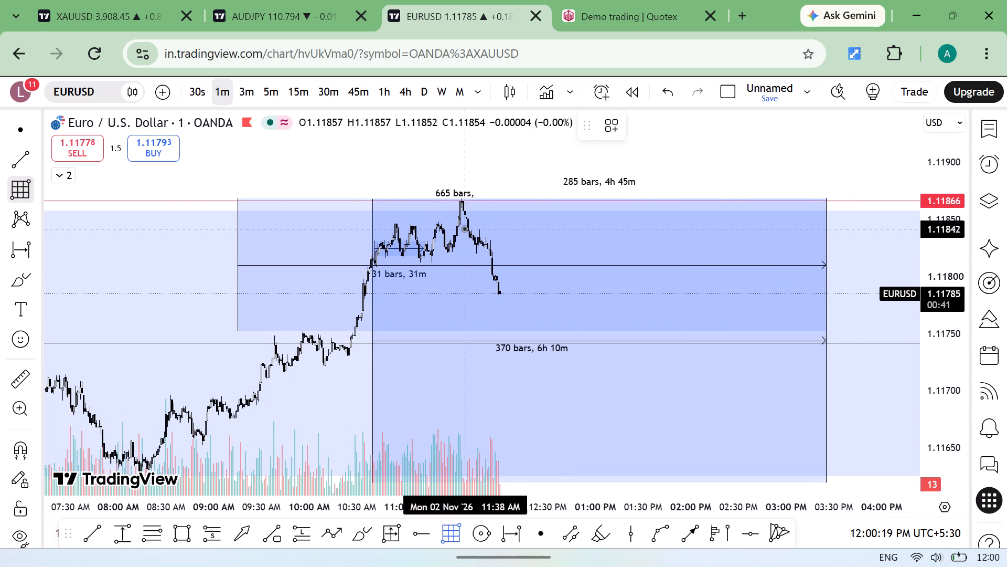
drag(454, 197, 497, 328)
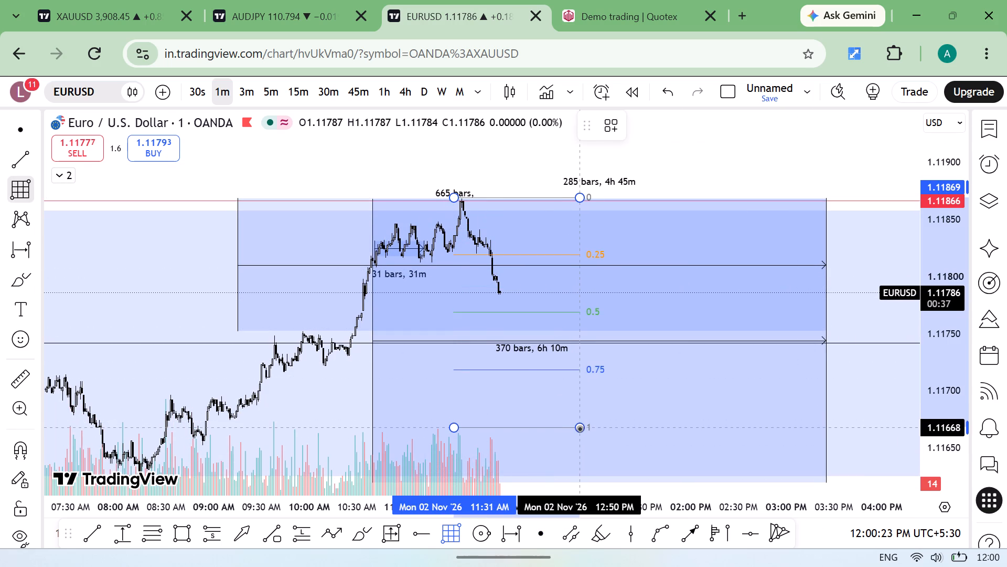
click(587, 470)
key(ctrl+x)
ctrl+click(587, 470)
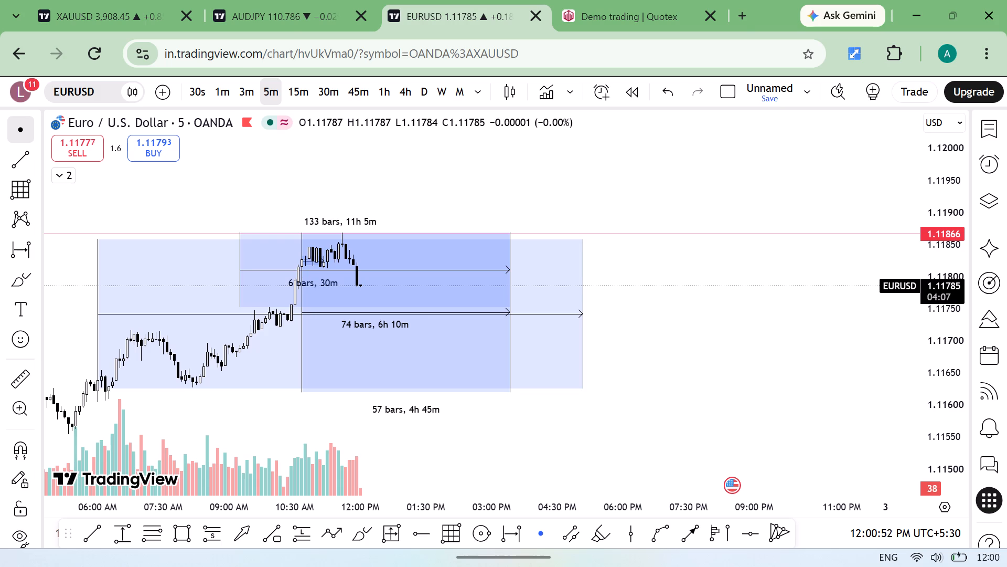
Return to the AUDJPY chart, dismiss the symbol search and examine the latest price movement.
click(281, 0)
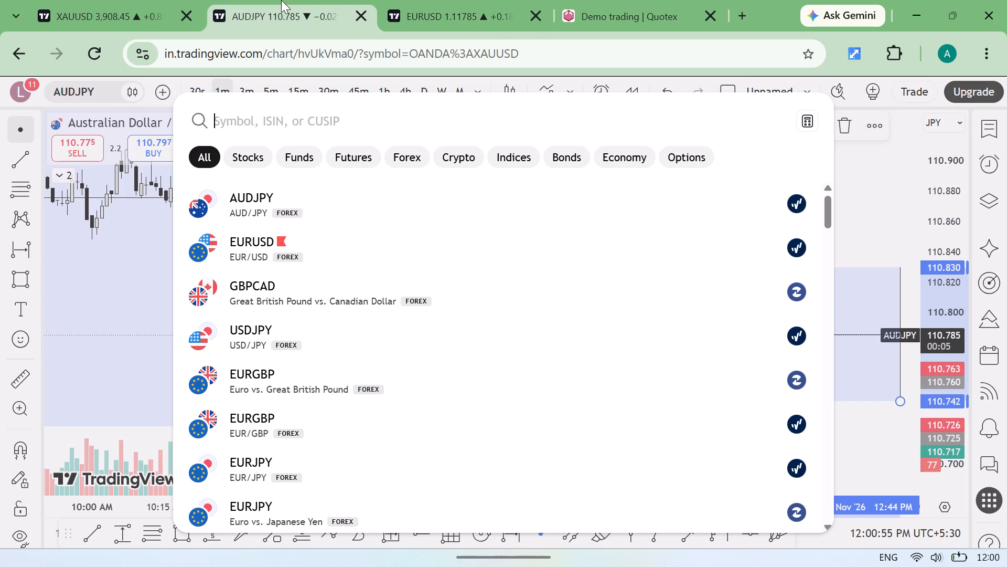
click(104, 270)
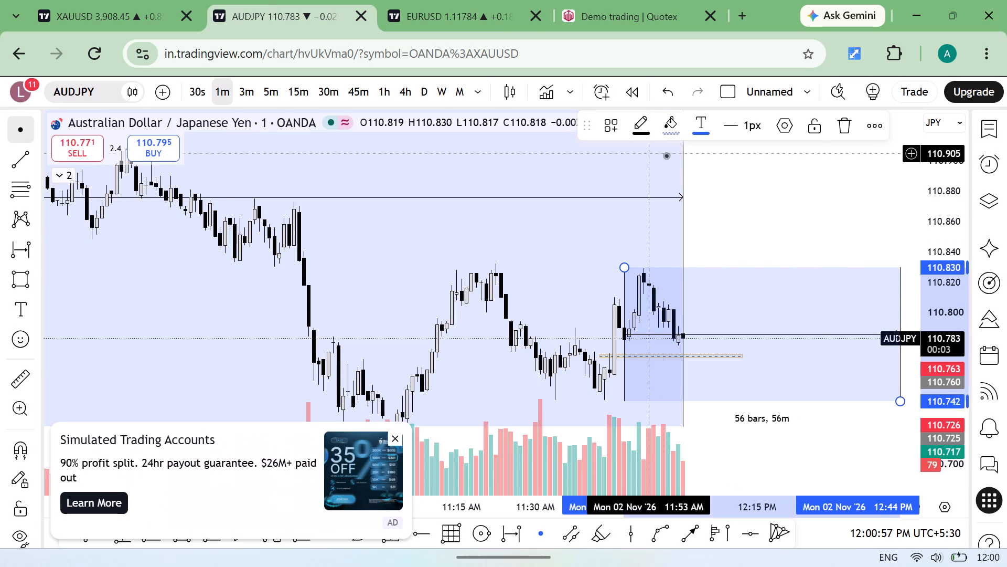
scroll(850, 191, left, 1)
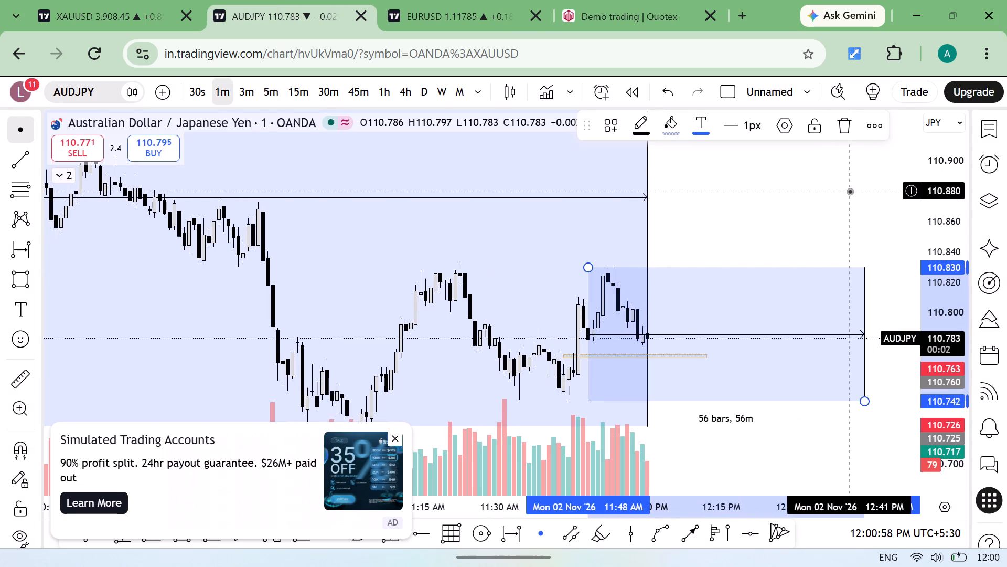
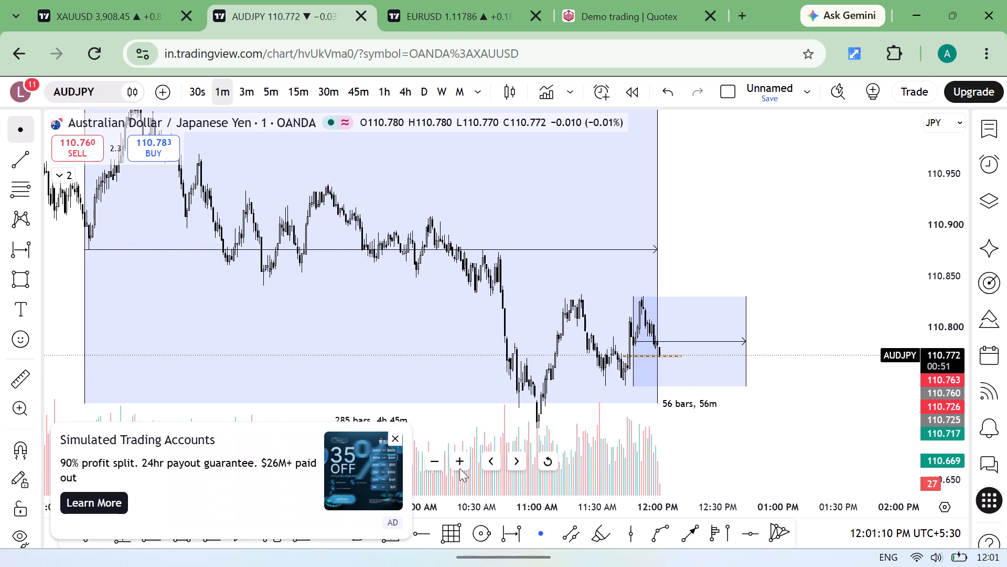
Extend the 56-bar AUDJPY date range to 75 bars and place it over the latest swing, starting at about 11:41 AM.
click(392, 437)
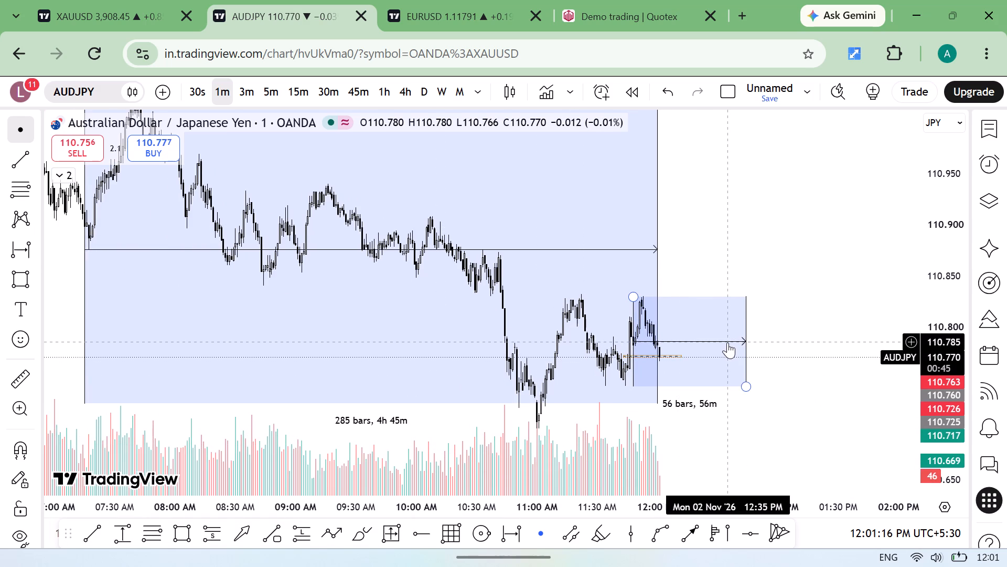
drag(727, 342, 650, 339)
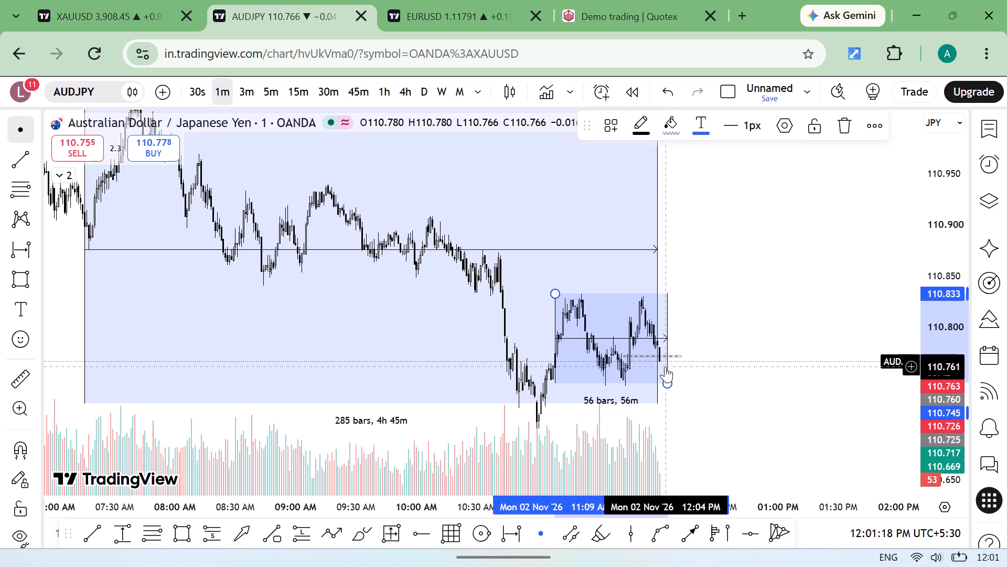
drag(668, 384, 699, 390)
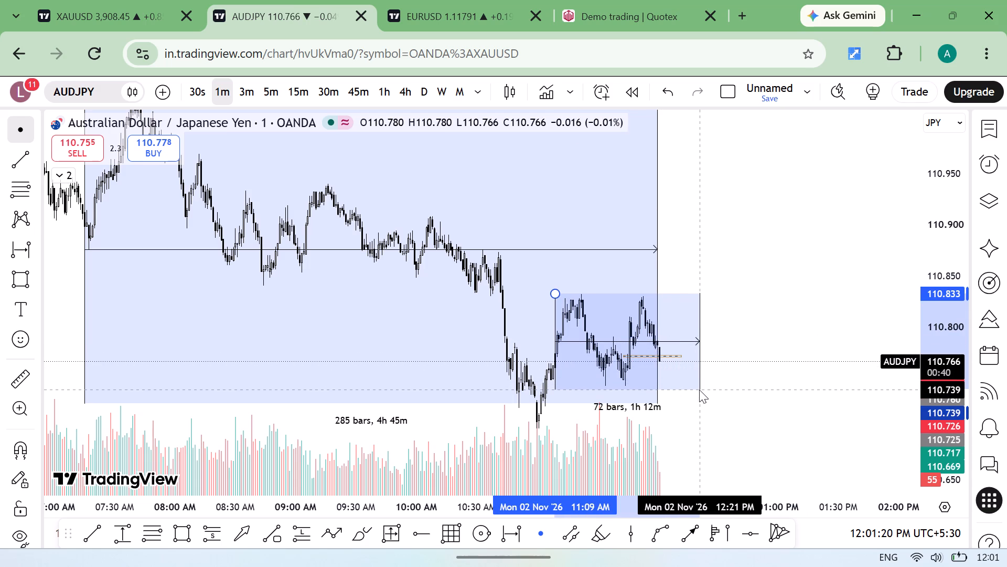
drag(699, 390, 706, 387)
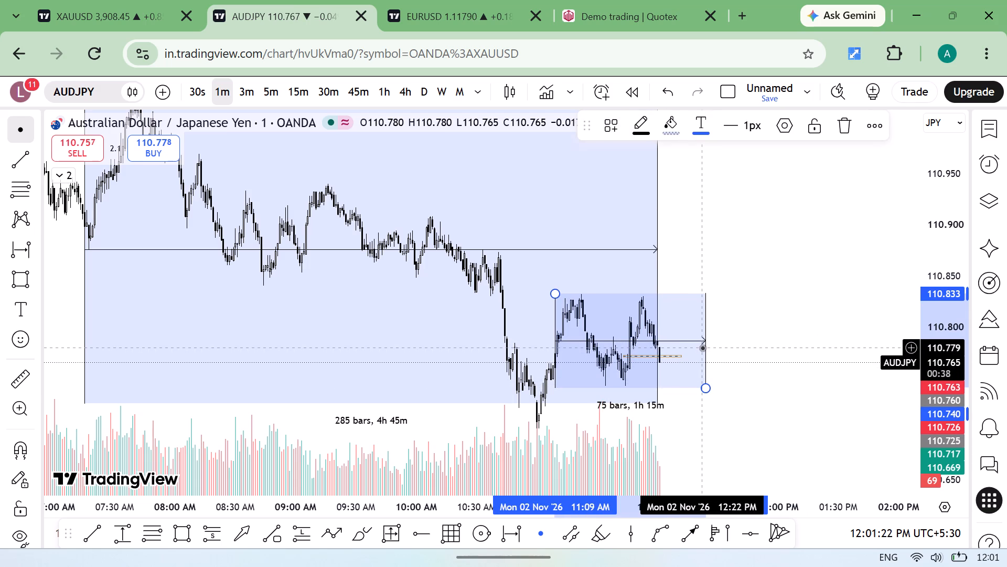
drag(703, 343, 768, 345)
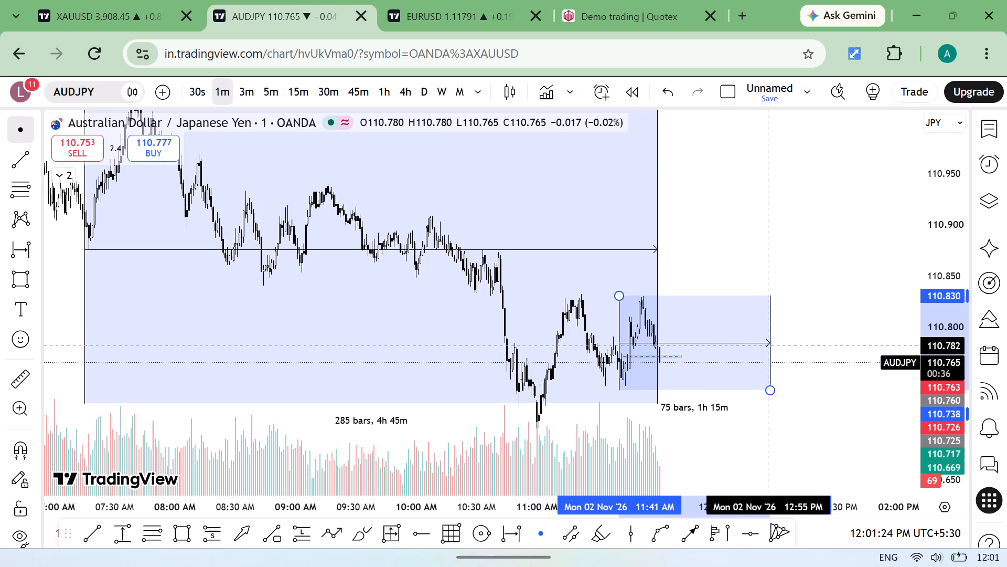
drag(768, 345, 769, 344)
Move the short dashed orange line down to about 110.740, near the lower edge of the 75-bar date range.
drag(673, 358, 683, 389)
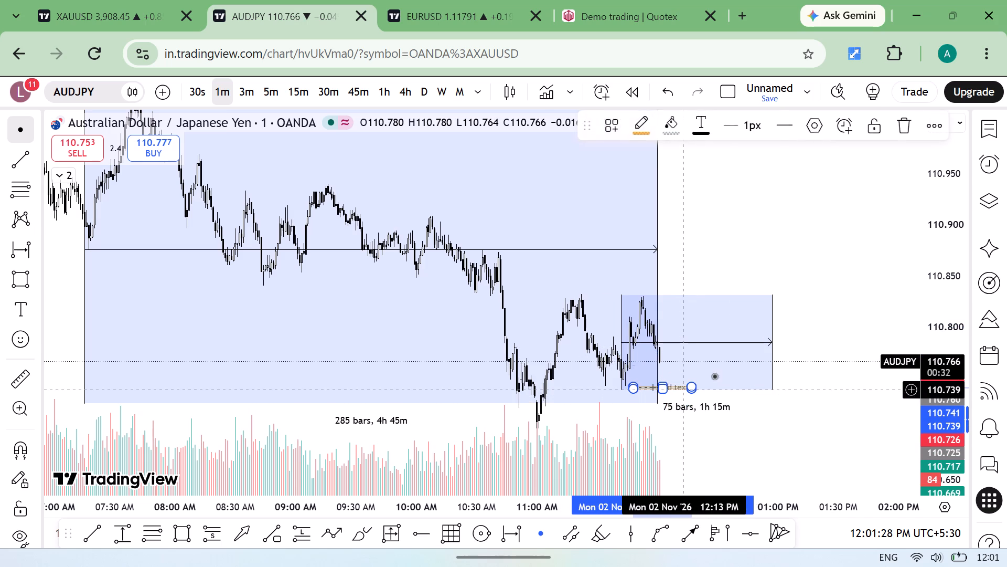
click(795, 324)
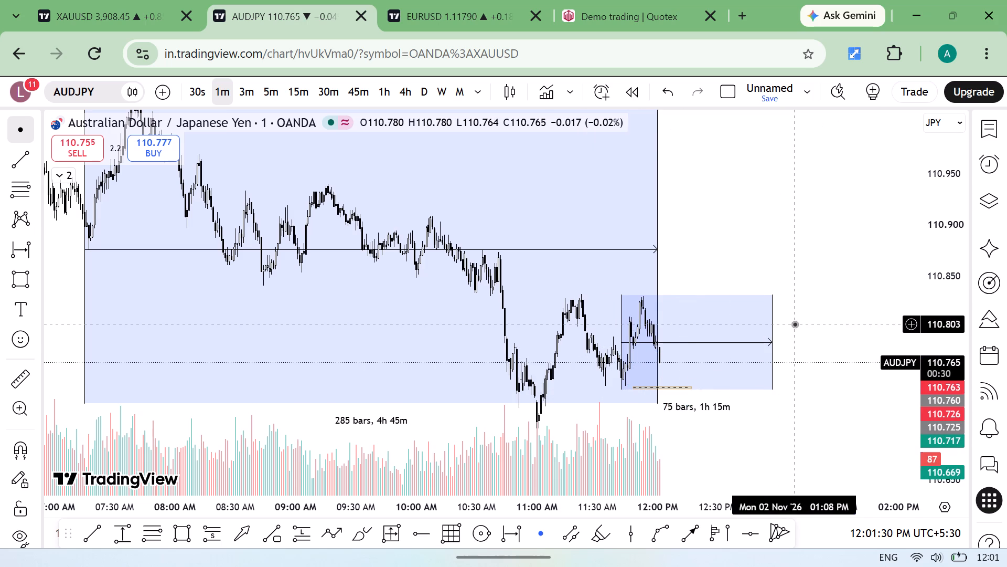